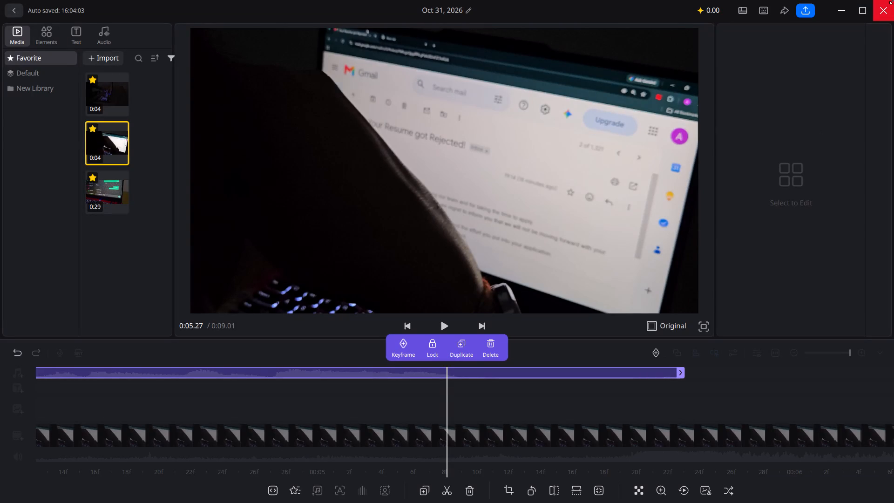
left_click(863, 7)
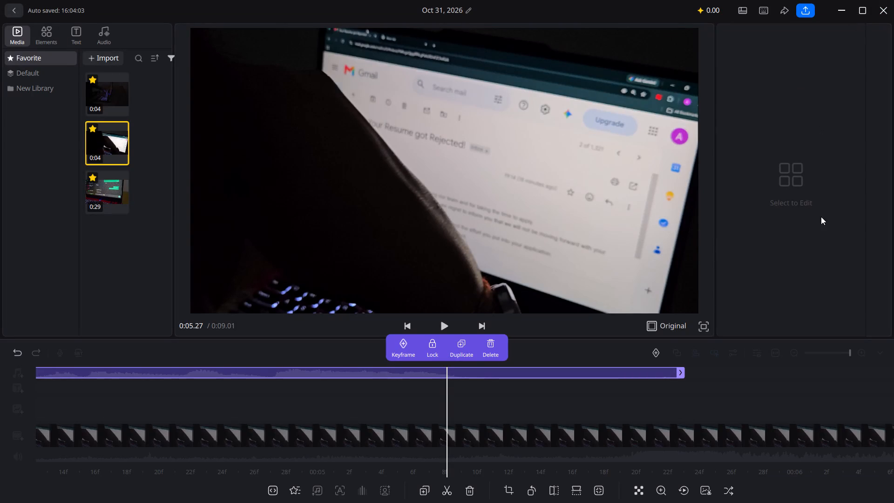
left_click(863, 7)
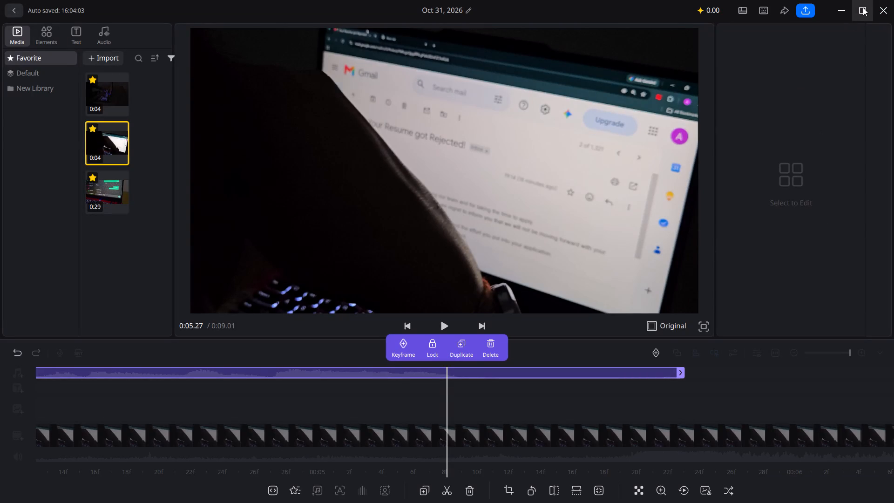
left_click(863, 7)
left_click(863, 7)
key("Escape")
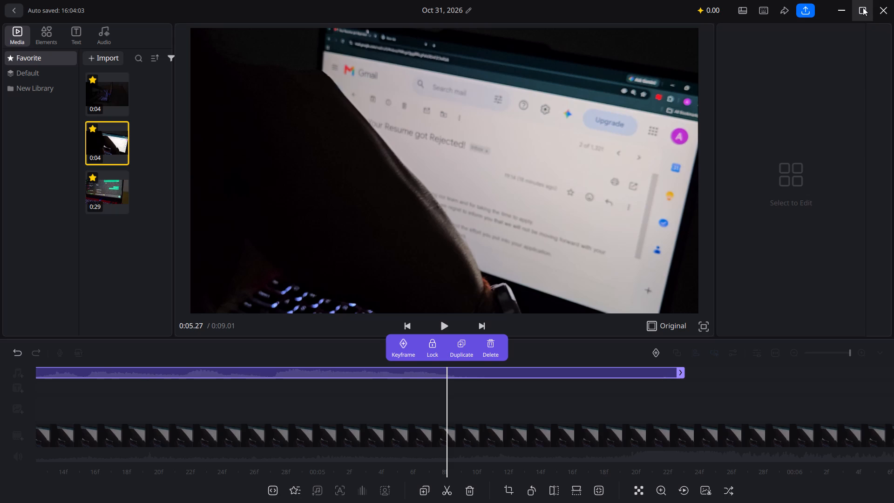
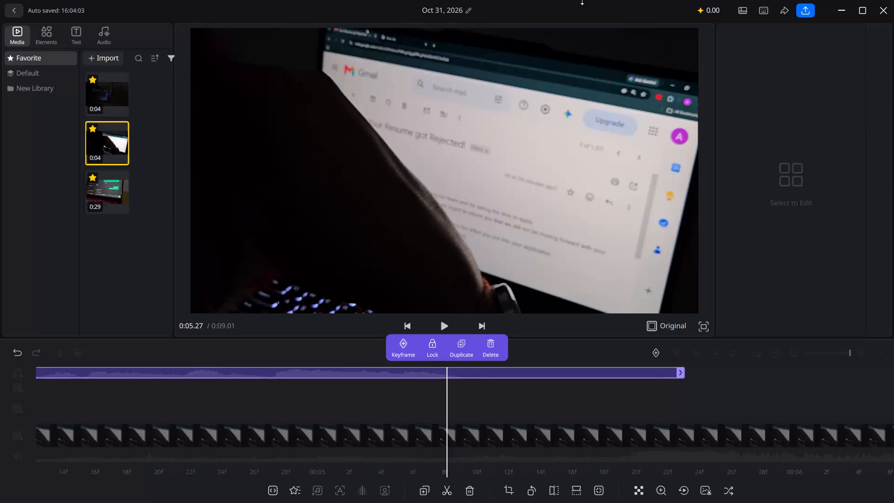
Take the editor window out of its maximized state and reposition it so the whole workspace fits on screen.
left_click_drag(590, 8, 644, 17)
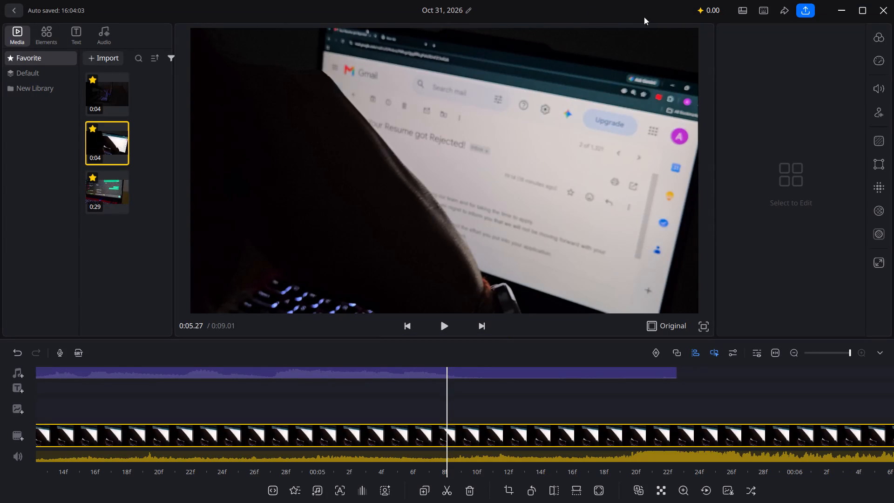
left_click_drag(644, 17, 582, 0)
left_click_drag(598, 6, 592, 0)
left_click_drag(592, 0, 594, 40)
left_click_drag(546, 40, 507, 38)
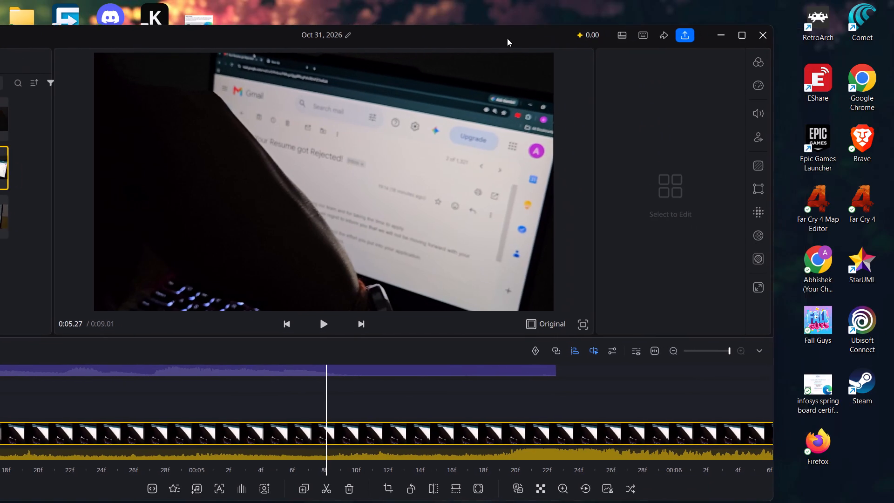
left_click_drag(507, 38, 620, 21)
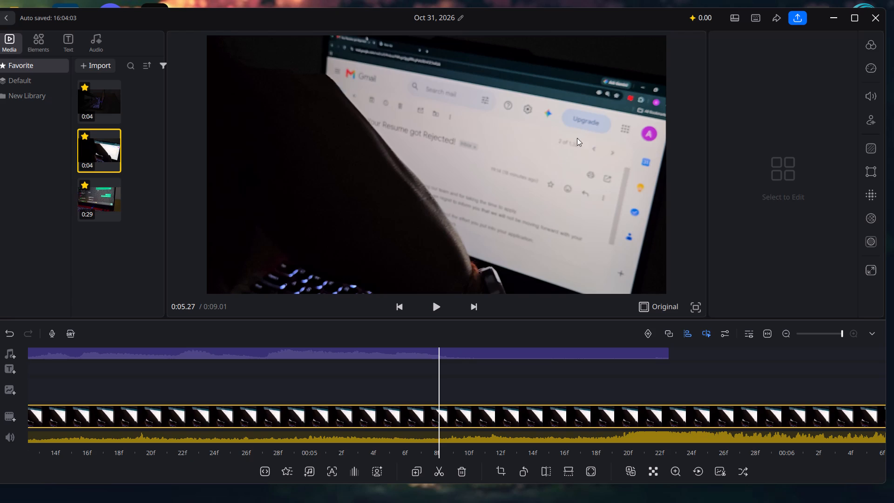
Extend the audio clip's end to match the end of the last video clip, at about 9 s.
left_click(433, 305)
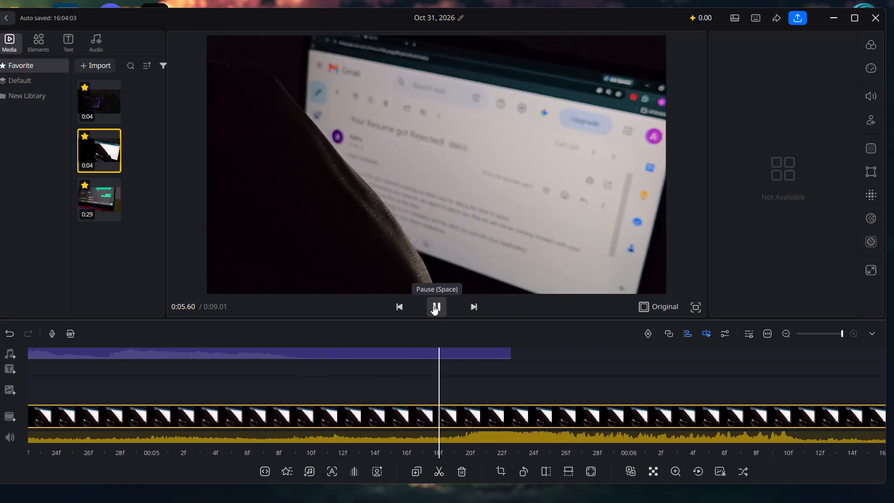
left_click(433, 305)
left_click(220, 352)
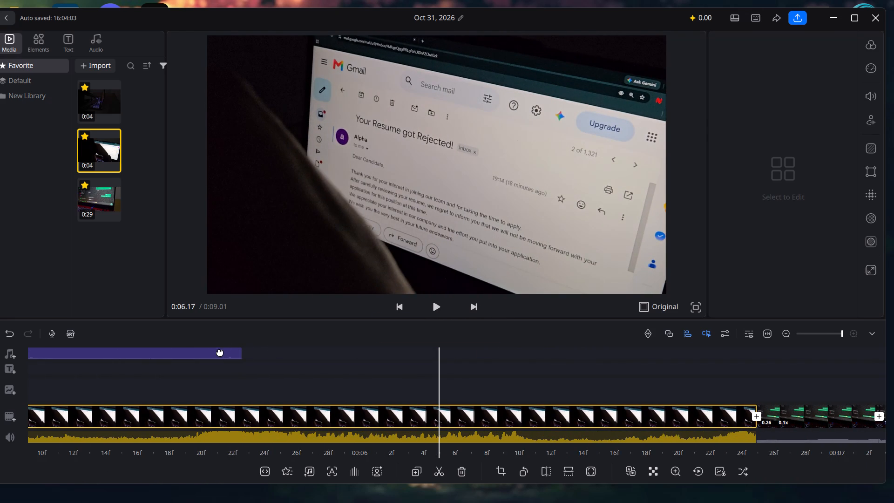
left_click_drag(467, 354, 642, 352)
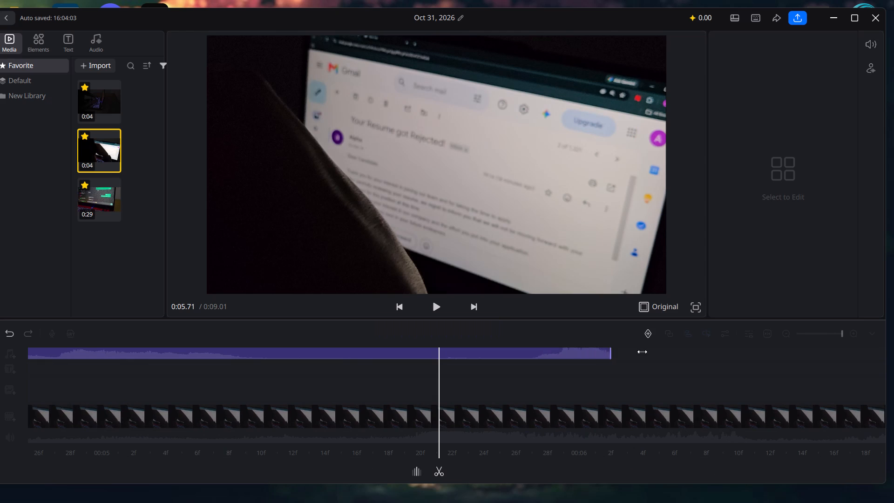
left_click_drag(642, 352, 816, 351)
left_click_drag(816, 351, 893, 347)
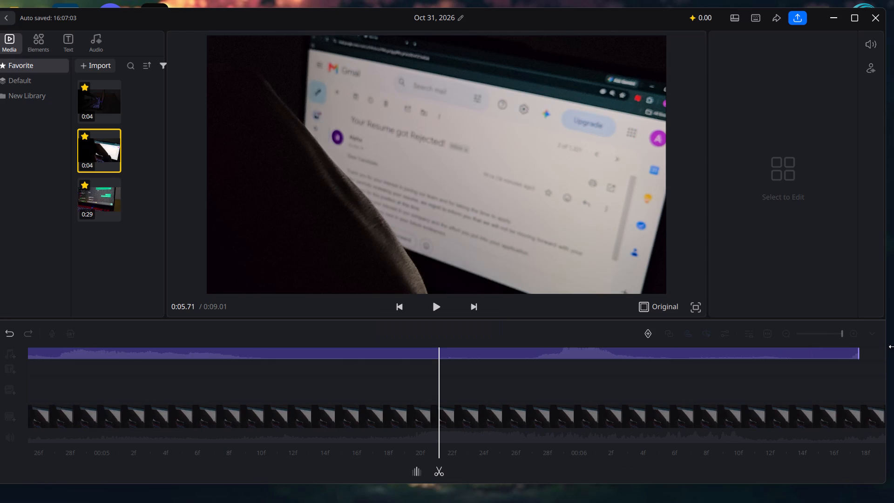
left_click_drag(893, 347, 893, 344)
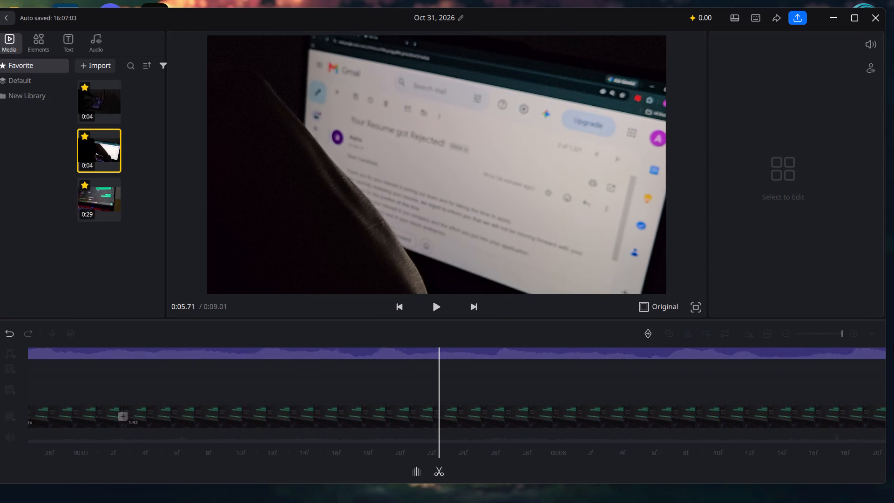
left_click_drag(893, 344, 637, 360)
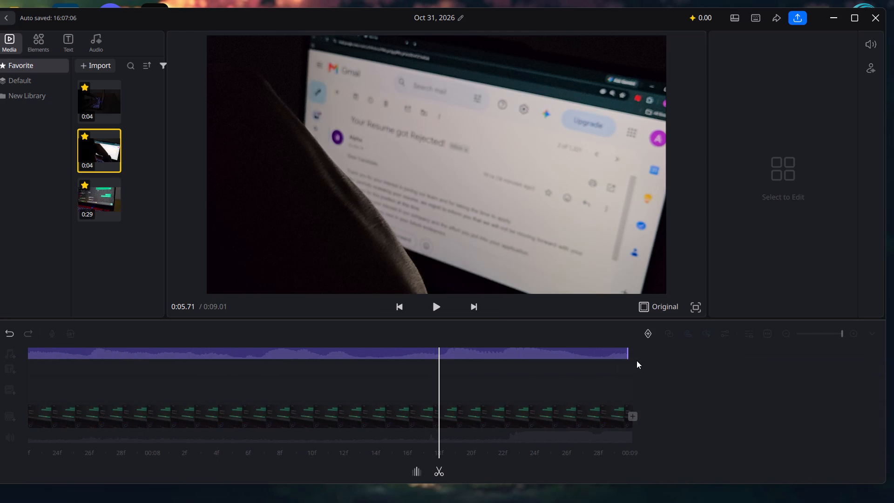
left_click_drag(637, 360, 640, 360)
Play the timeline from about 5.6 s to the end to check the extended audio.
scroll(541, 376, "right", 2)
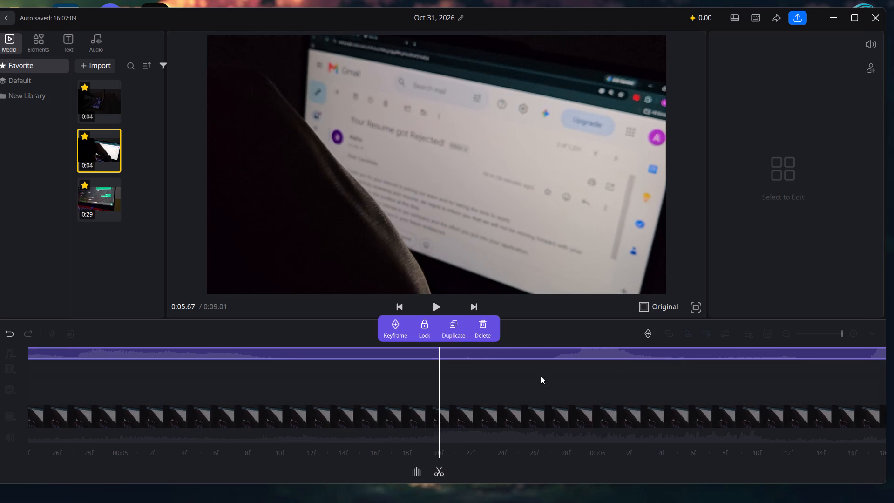
scroll(541, 376, "right", 2)
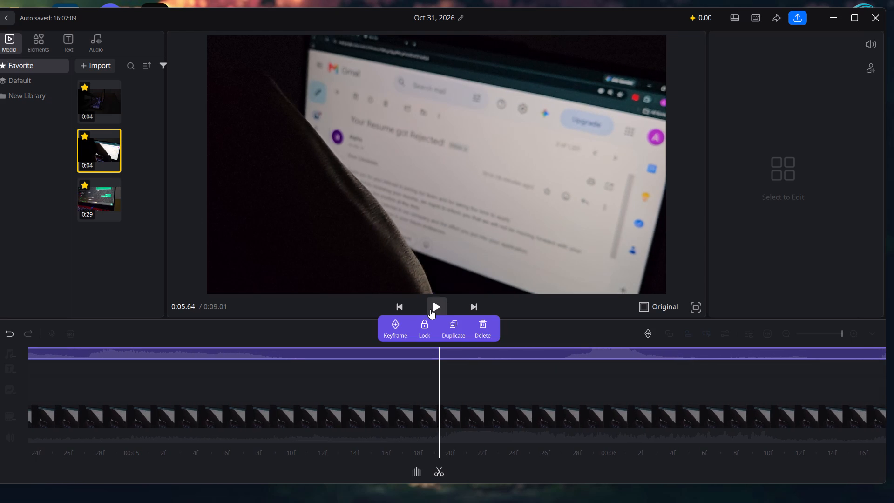
left_click(430, 309)
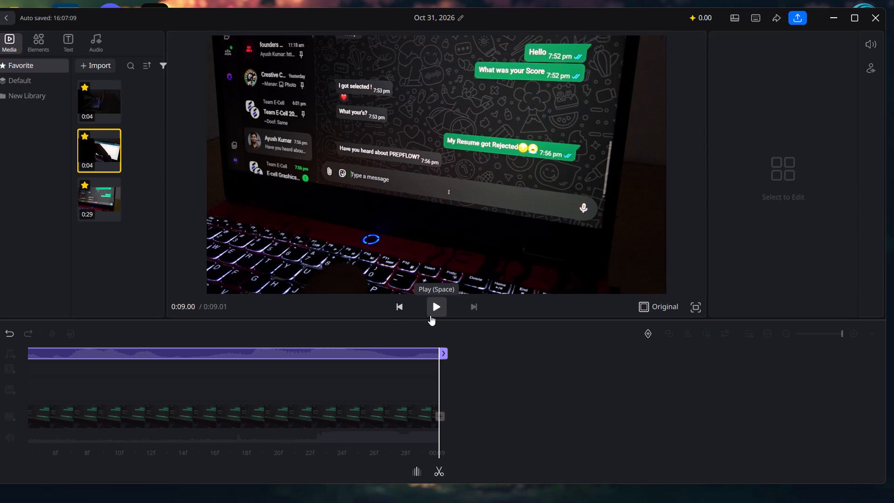
Play the dark laptop clip from about 1 s, replaying the part between about 2.5 and 3.5 s to check the audio.
scroll(259, 376, "right", 20)
scroll(259, 376, "right", 9)
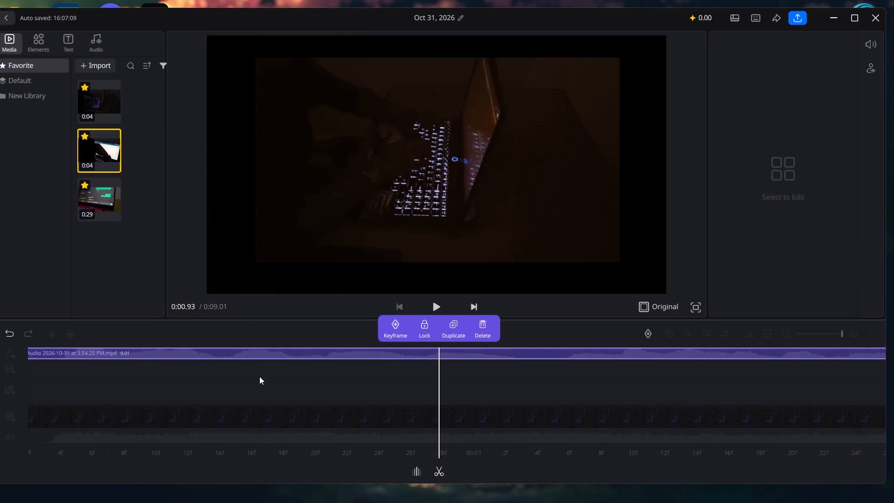
scroll(259, 376, "right", 5)
left_click(442, 310)
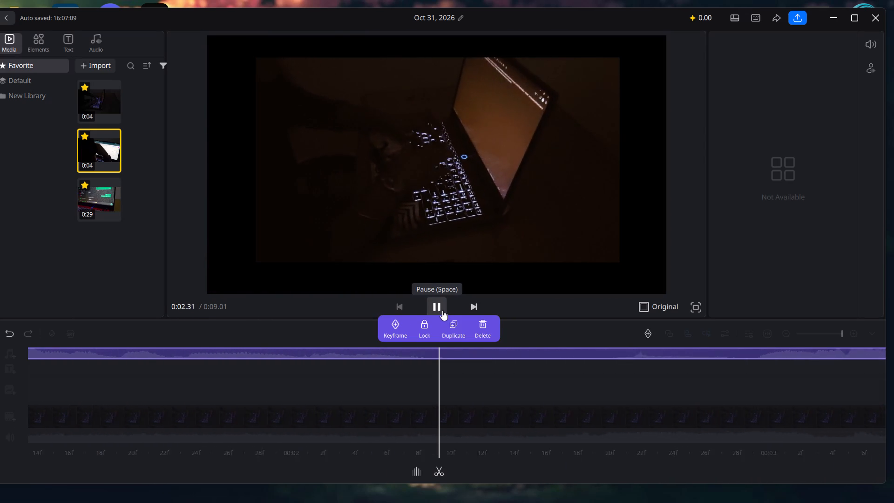
left_click(442, 310)
left_click(442, 310)
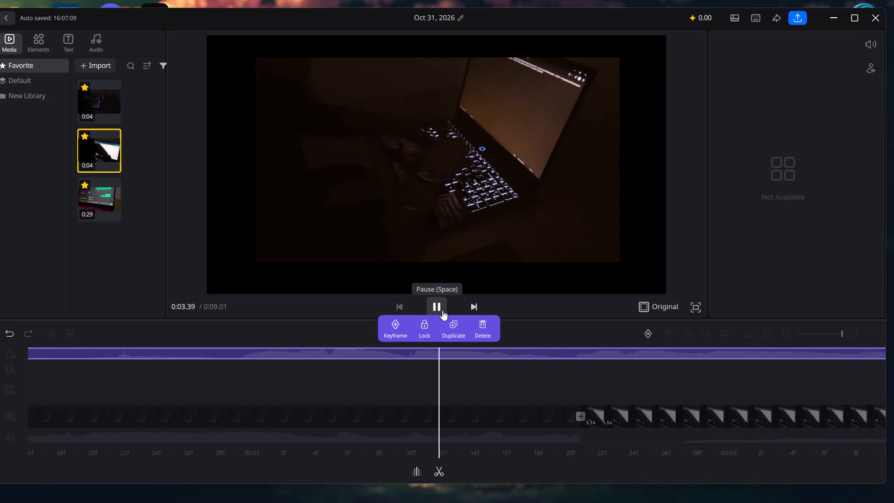
left_click(442, 310)
scroll(255, 404, "right", 3)
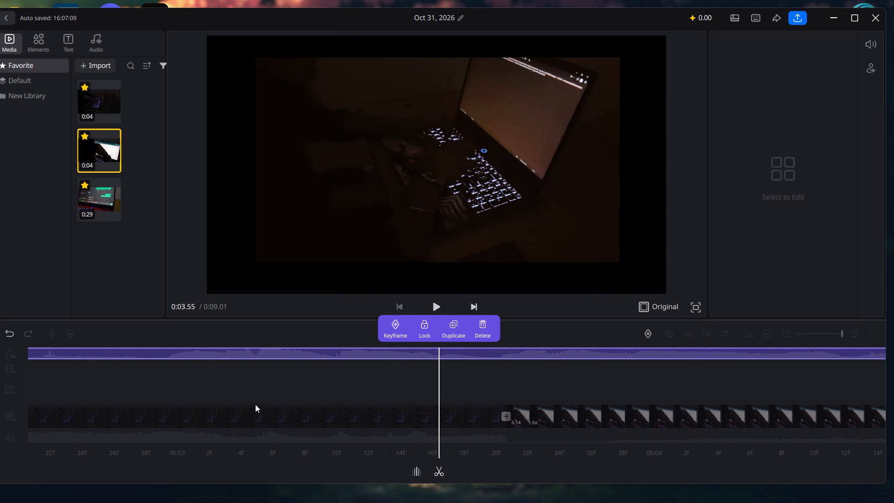
scroll(301, 407, "right", 13)
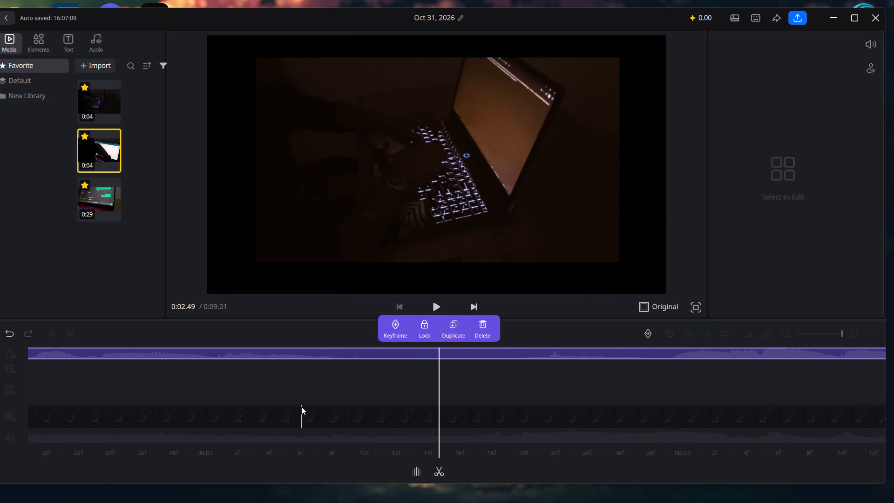
scroll(301, 407, "right", 1)
left_click(436, 306)
left_click(436, 306)
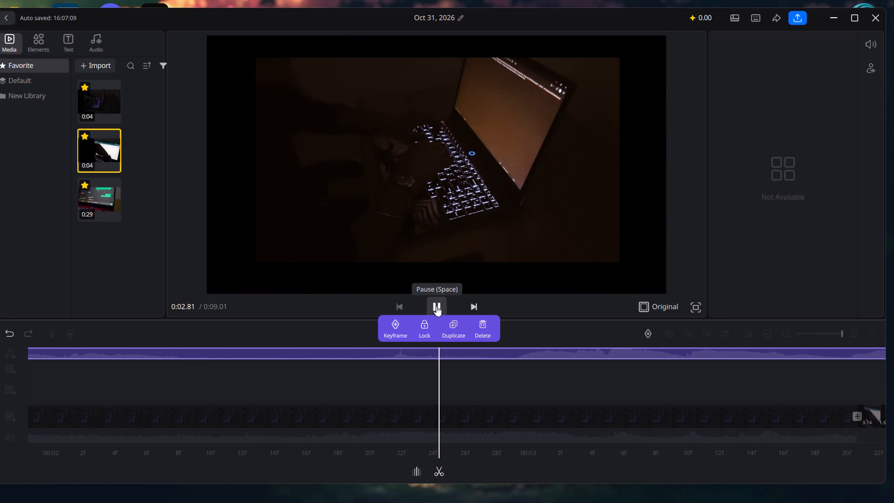
left_click(436, 306)
left_click(436, 306)
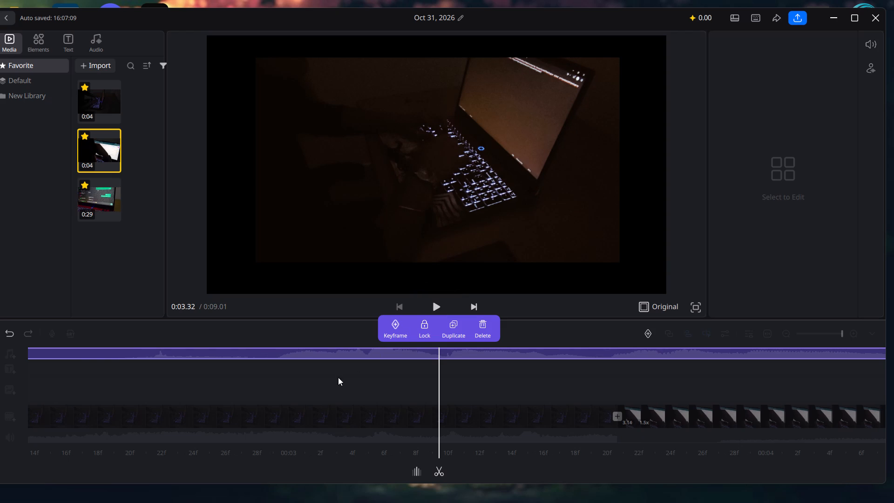
Play from about 3 s through the email clip into the chat clip, pausing repeatedly to check the audio against the picture.
scroll(328, 384, "right", 5)
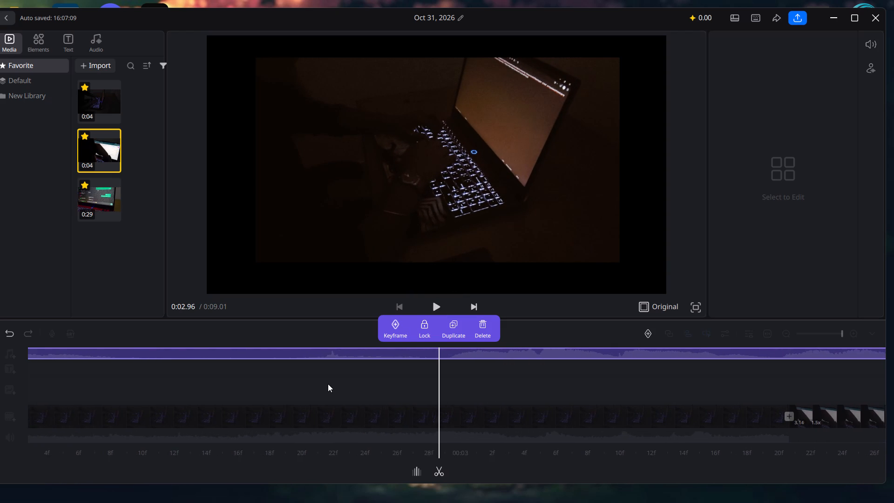
scroll(328, 384, "right", 1)
scroll(569, 401, "left", 5)
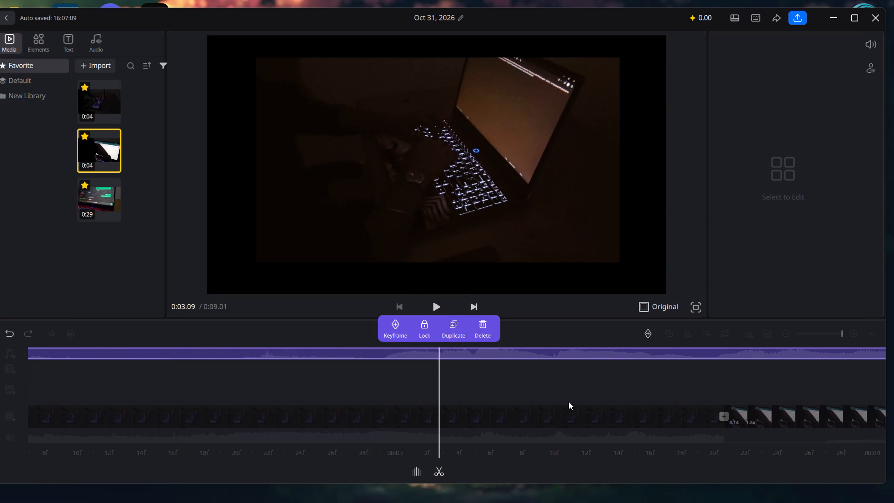
left_click(443, 302)
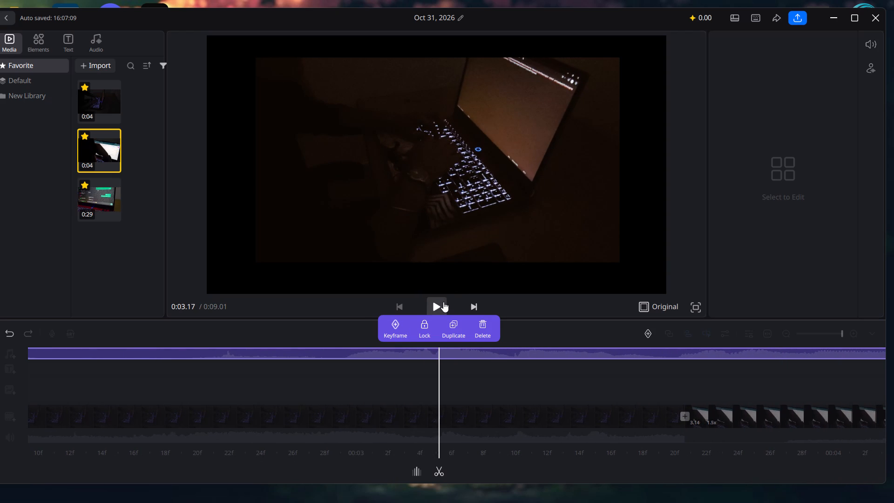
left_click(443, 302)
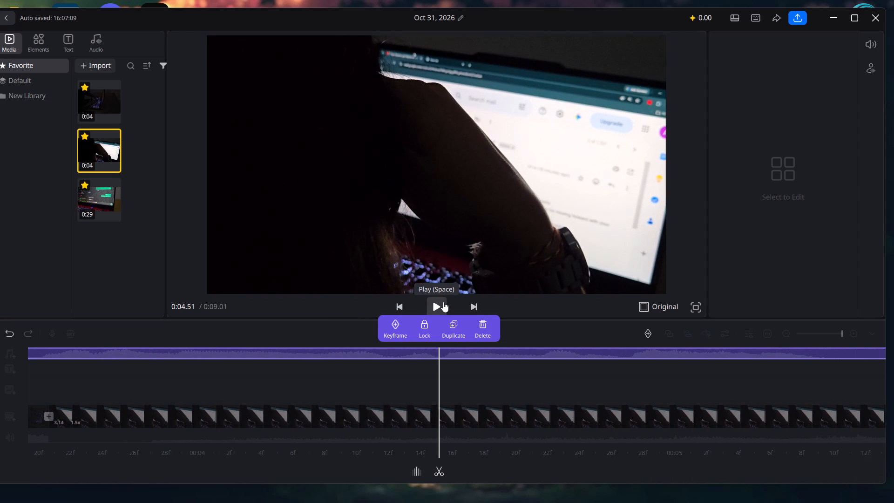
left_click(443, 302)
left_click(443, 302)
left_click(443, 302)
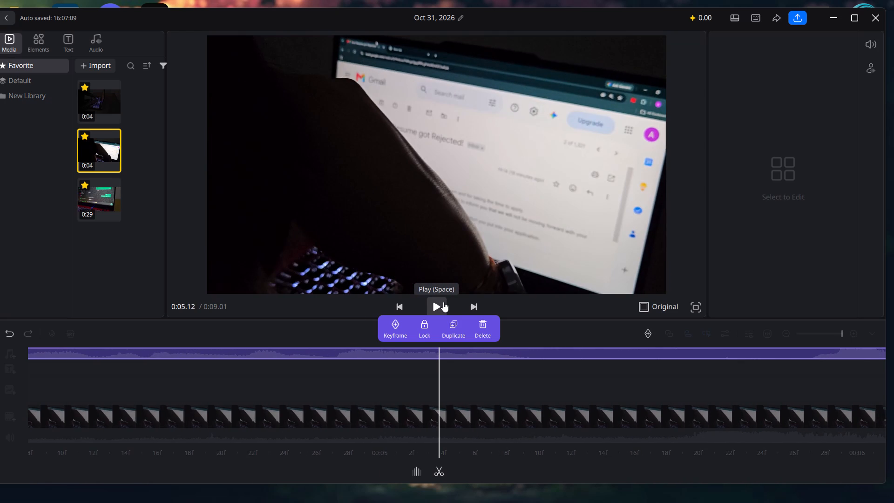
left_click(443, 302)
left_click(443, 302)
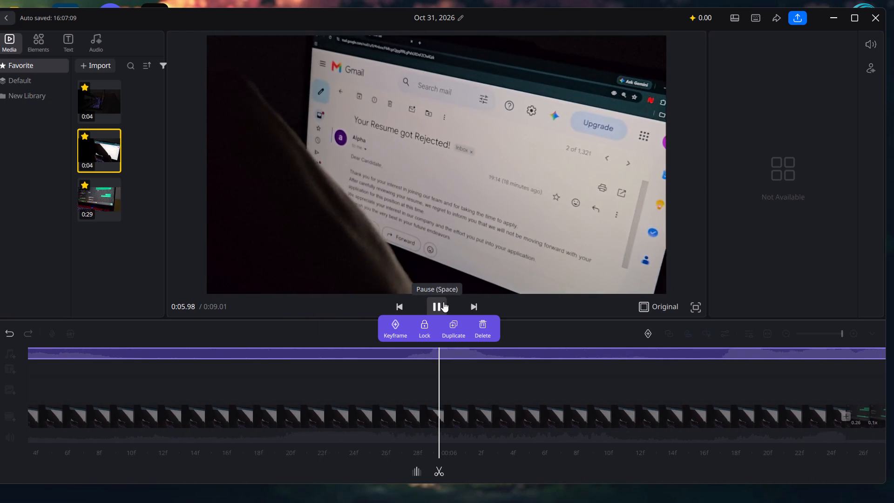
left_click(443, 302)
left_click(443, 302)
left_click(443, 302)
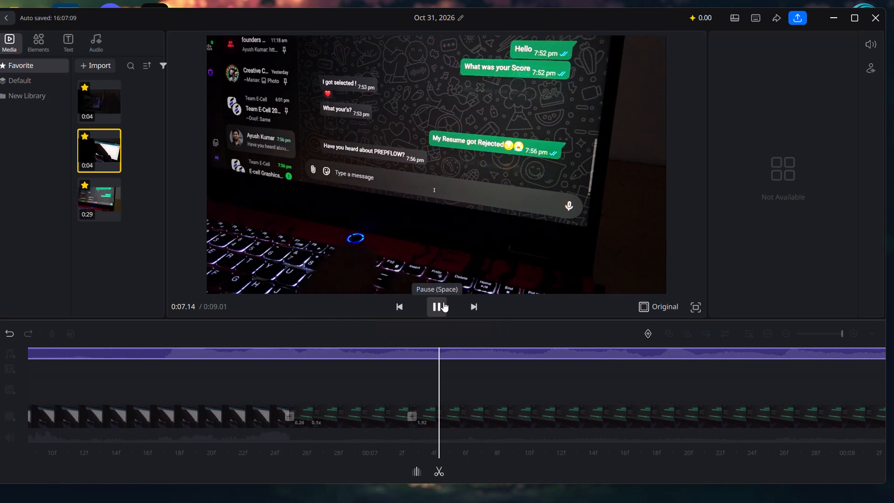
Split the audio clip at 6.31 s, over the rejection-email clip.
scroll(405, 355, "right", 2)
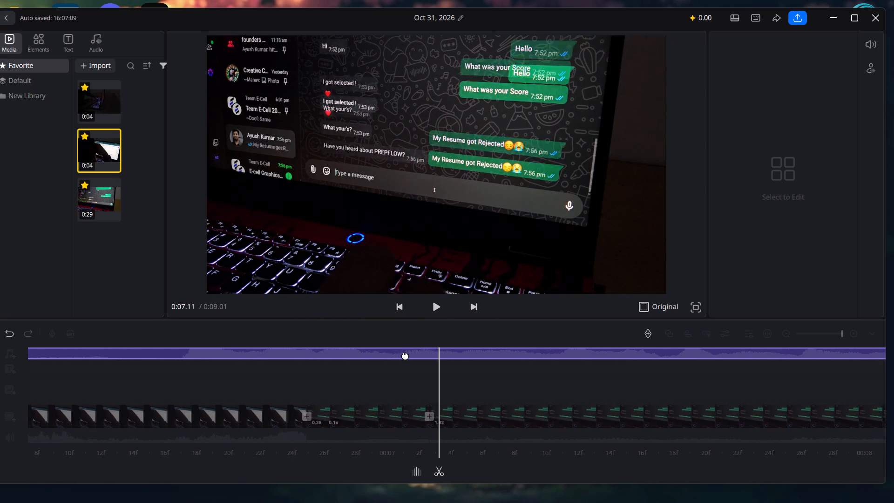
scroll(405, 355, "right", 9)
scroll(405, 355, "left", 4)
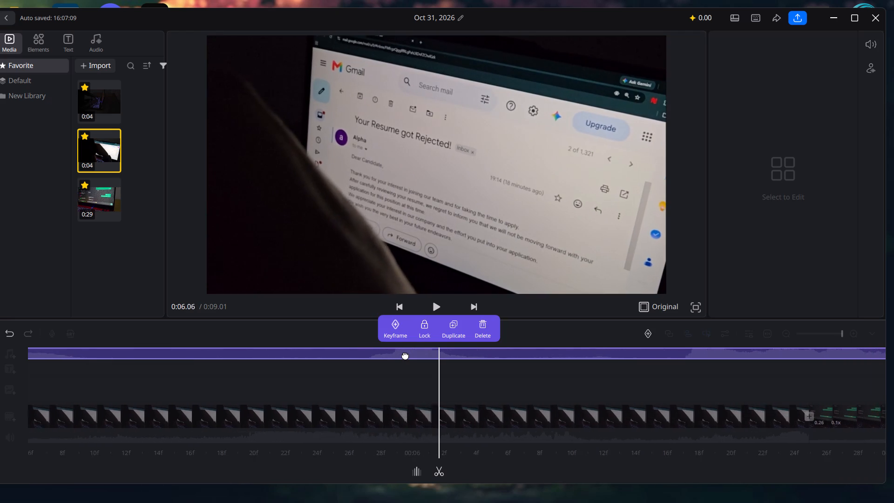
scroll(405, 355, "left", 10)
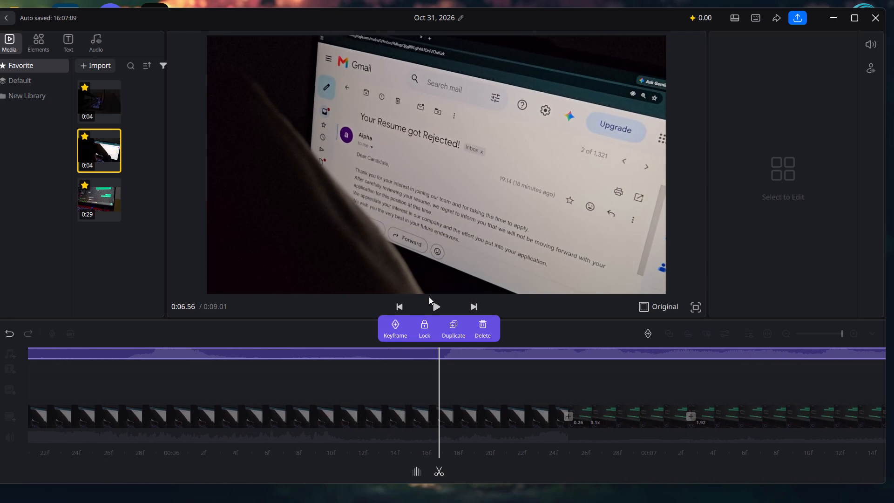
double_click(433, 305)
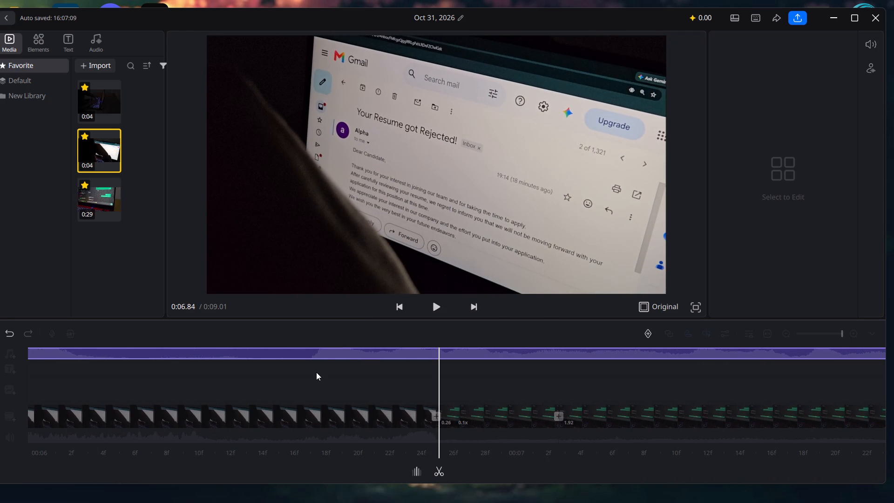
scroll(316, 372, "right", 11)
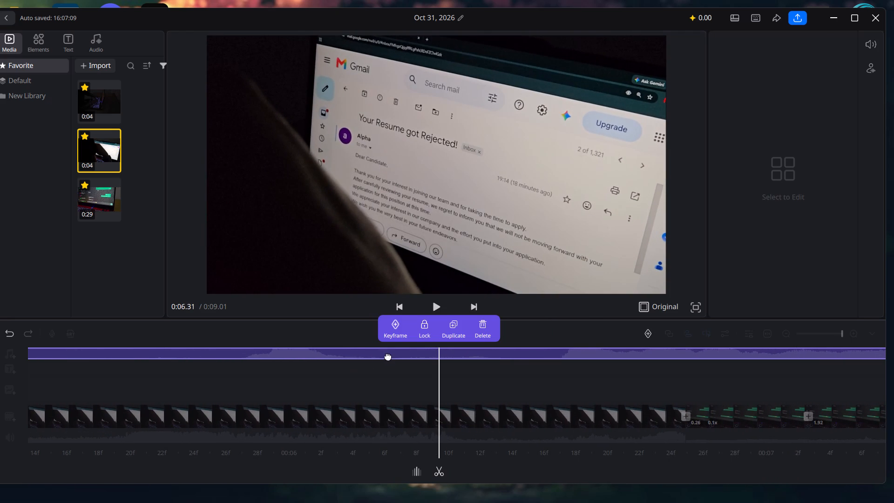
left_click(358, 351)
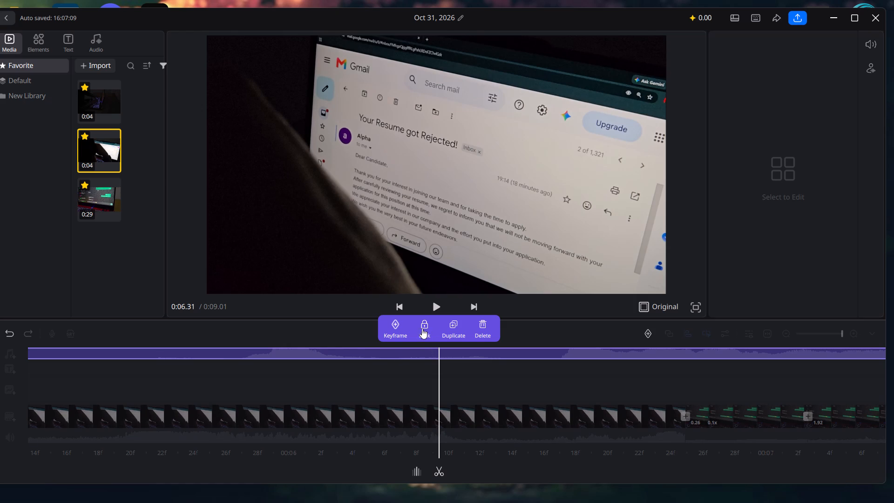
left_click(439, 473)
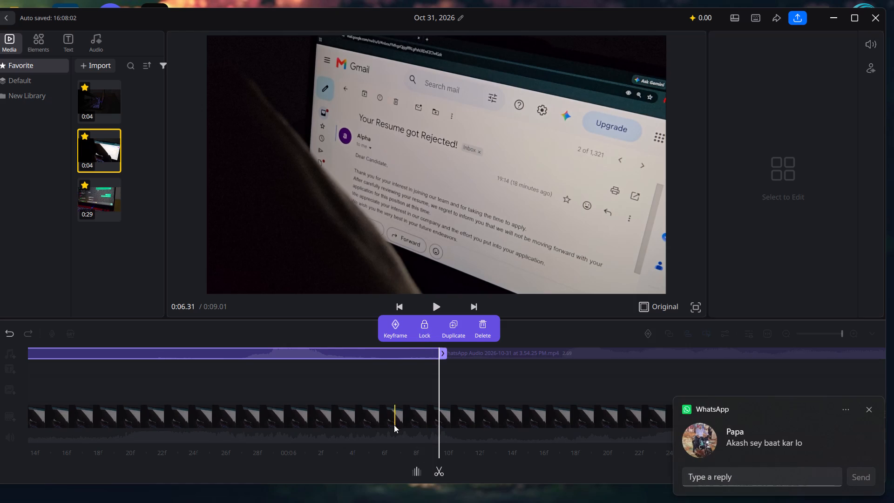
Trim the end of the first audio part back to about 5.8 s, leaving a gap before the second part.
left_click_drag(444, 352, 205, 349)
Move the second audio part earlier so it starts right at the end of the first part, at about 5.8 s.
scroll(205, 349, "right", 7)
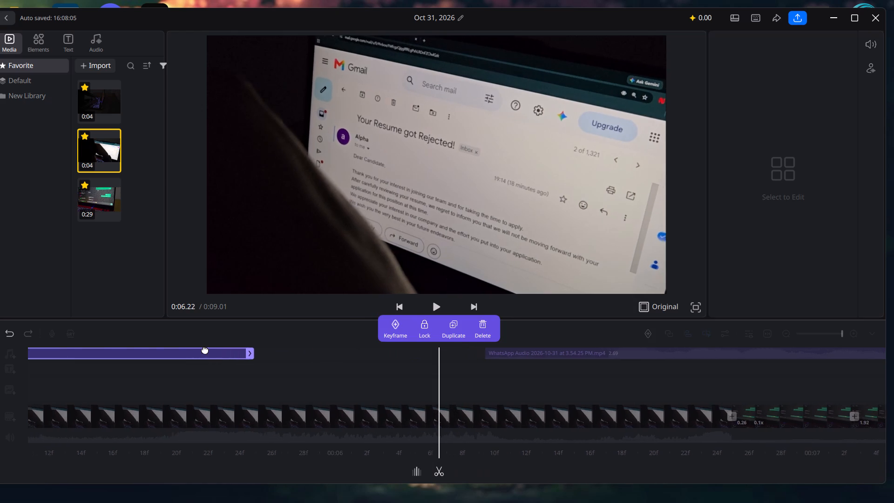
scroll(205, 349, "right", 3)
left_click(430, 304)
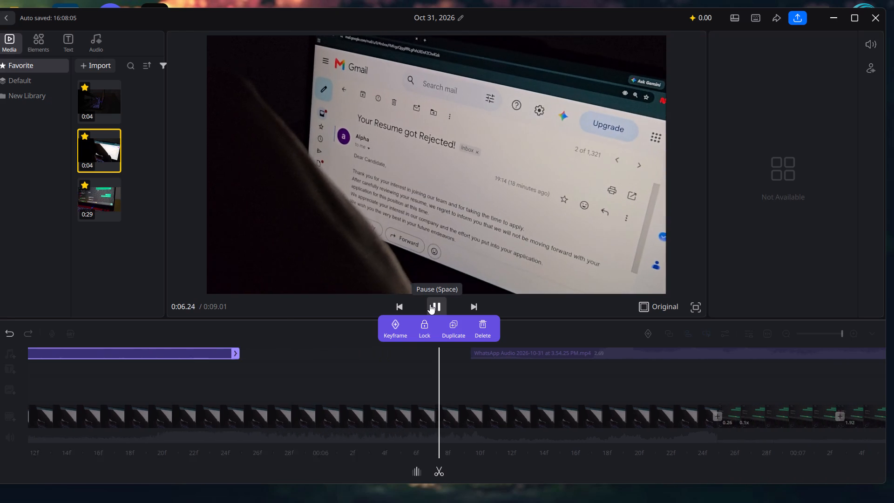
left_click(430, 304)
scroll(221, 347, "right", 10)
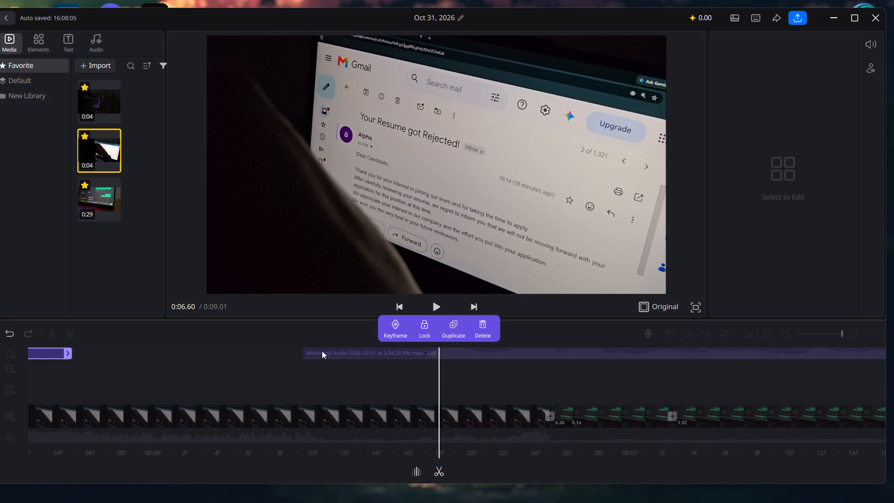
double_click(322, 351)
left_click_drag(513, 354, 354, 356)
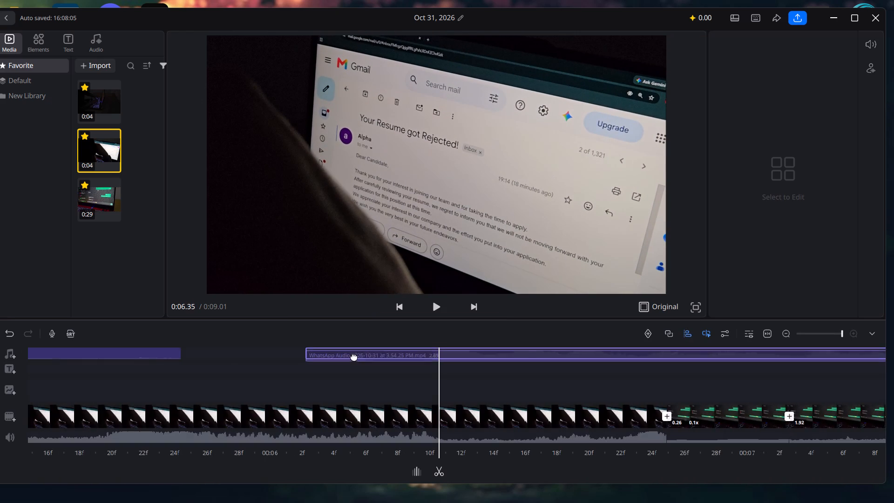
left_click_drag(354, 356, 263, 356)
left_click(278, 355)
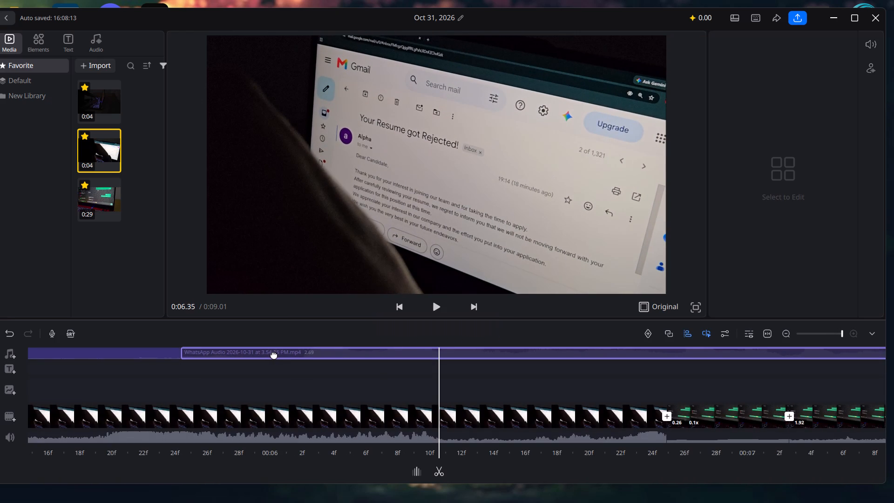
Trim the end of the first audio part back to about 5.66 s, over the rejection-email clip.
scroll(266, 368, "right", 7)
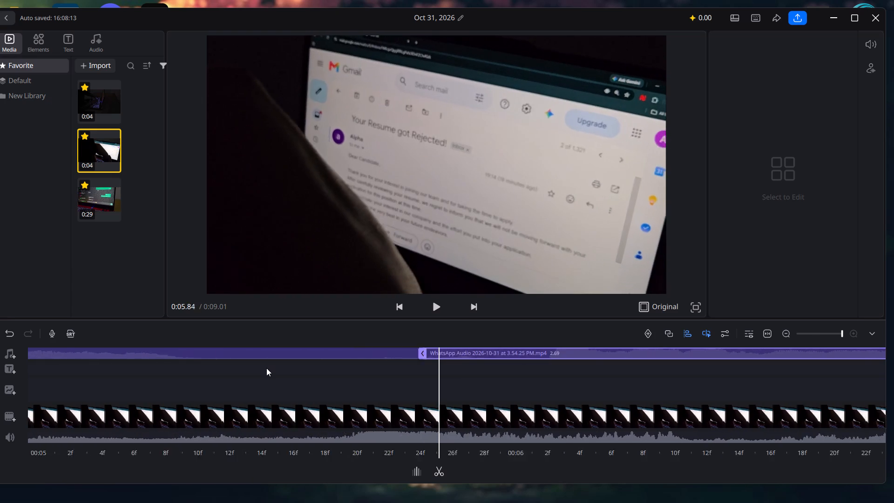
scroll(266, 368, "right", 1)
left_click(358, 348)
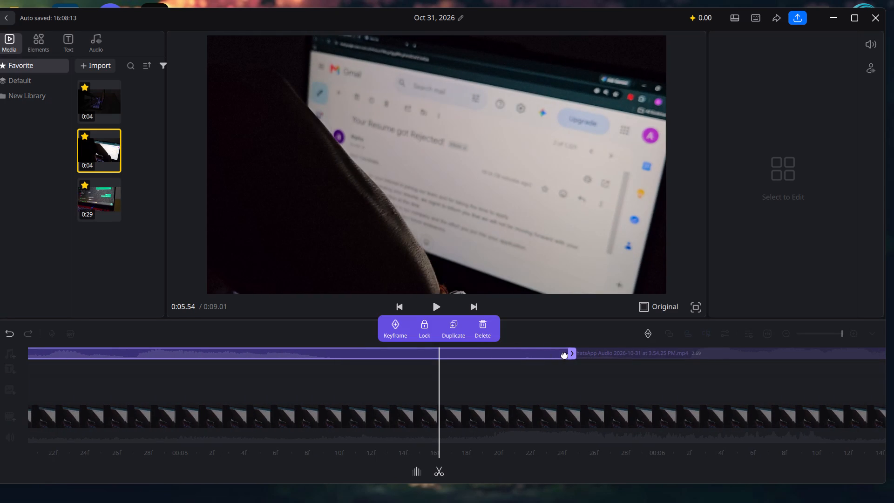
left_click_drag(571, 354, 395, 358)
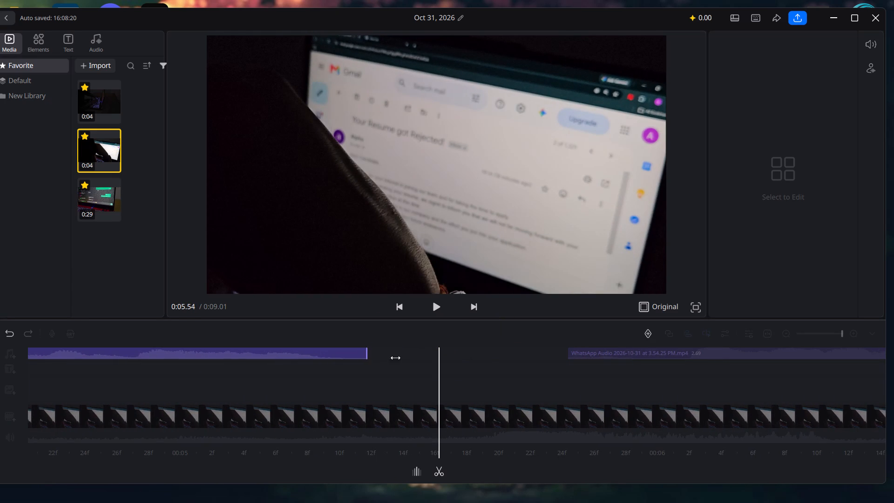
left_click_drag(395, 358, 493, 360)
Play the email clip from about 5.5 s and again from about 4.9 s to check the trimmed end of the first audio part.
left_click(439, 305)
left_click(439, 305)
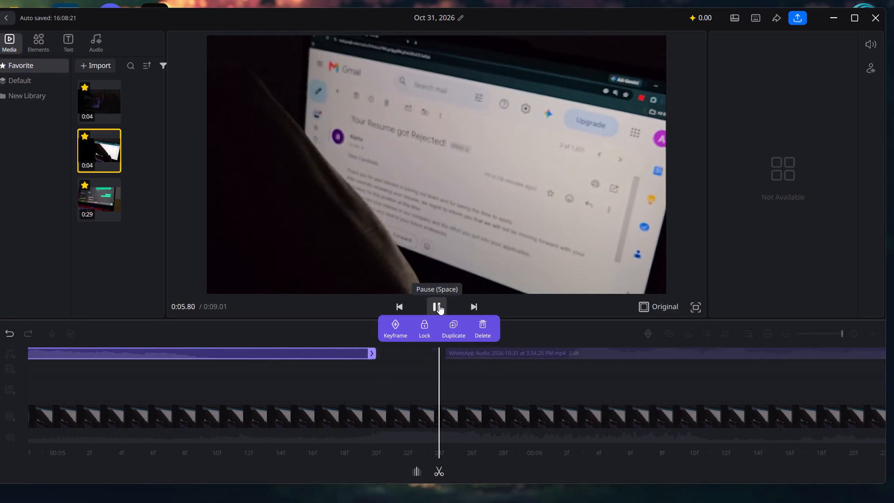
scroll(295, 399, "right", 15)
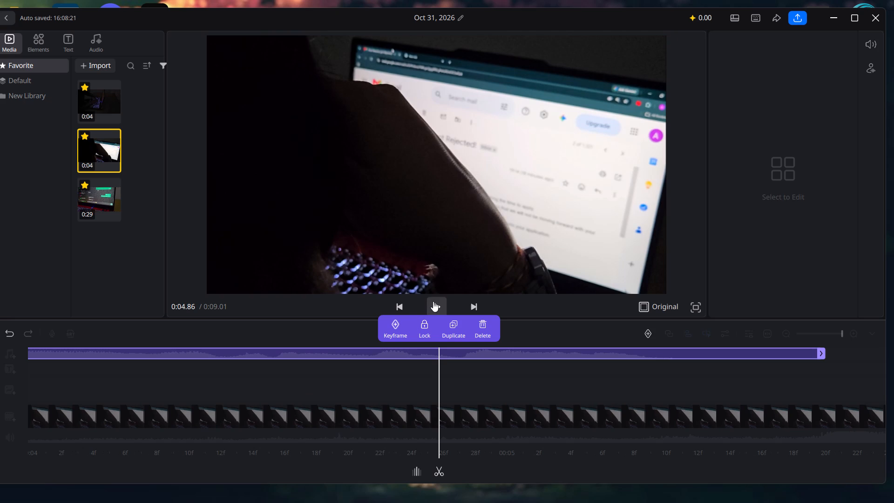
left_click(433, 302)
left_click(433, 302)
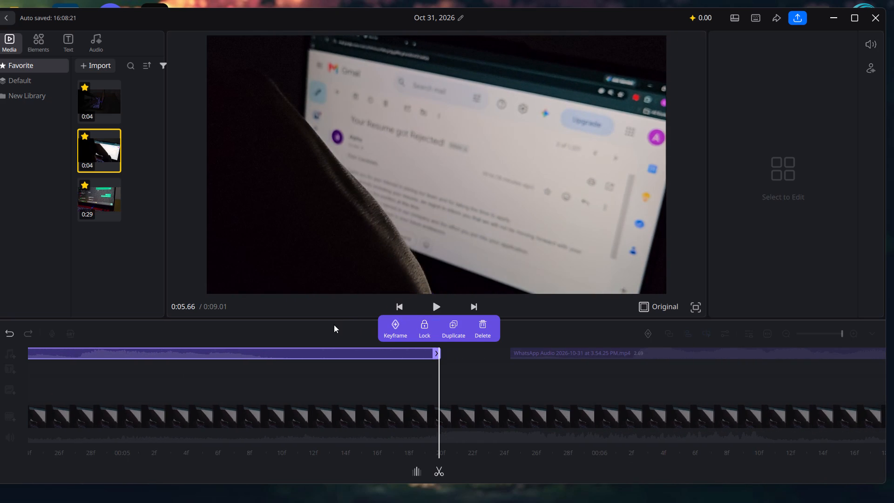
scroll(333, 367, "right", 10)
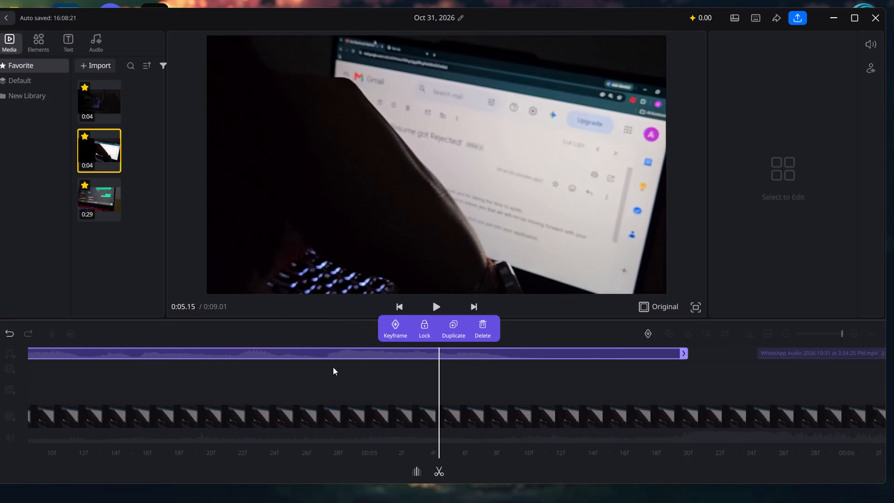
scroll(333, 367, "right", 1)
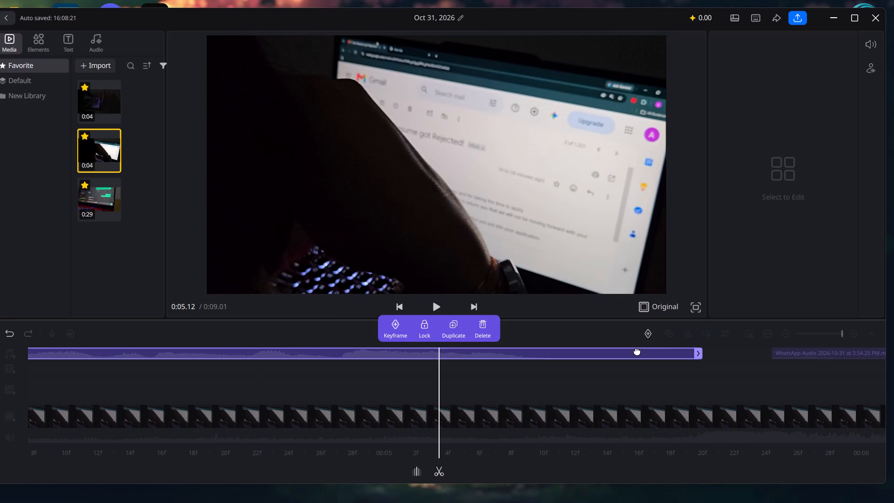
left_click(637, 351)
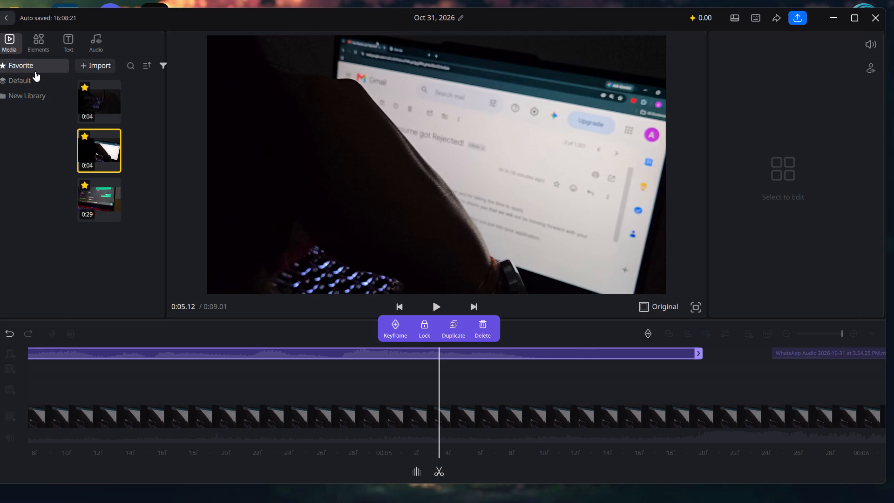
Open the audio library and play from about 3.5 s to 4.9 s, across the cut into the email clip, pausing repeatedly.
left_click(105, 40)
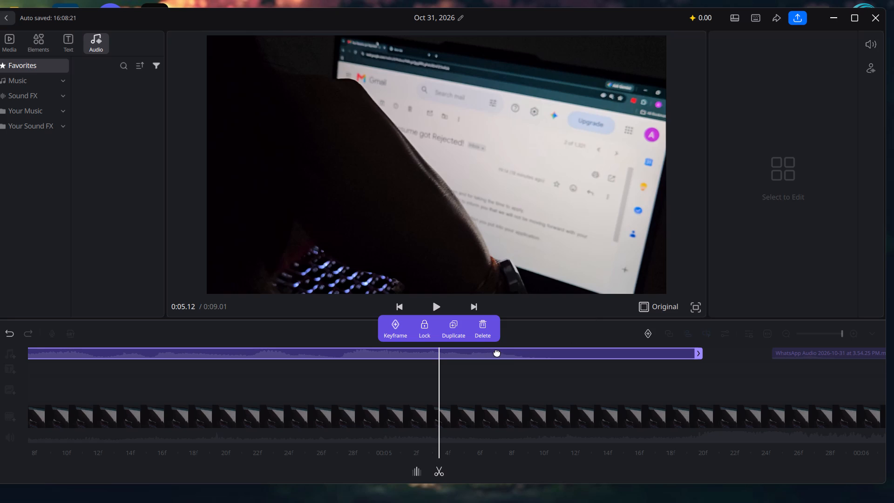
scroll(537, 359, "right", 10)
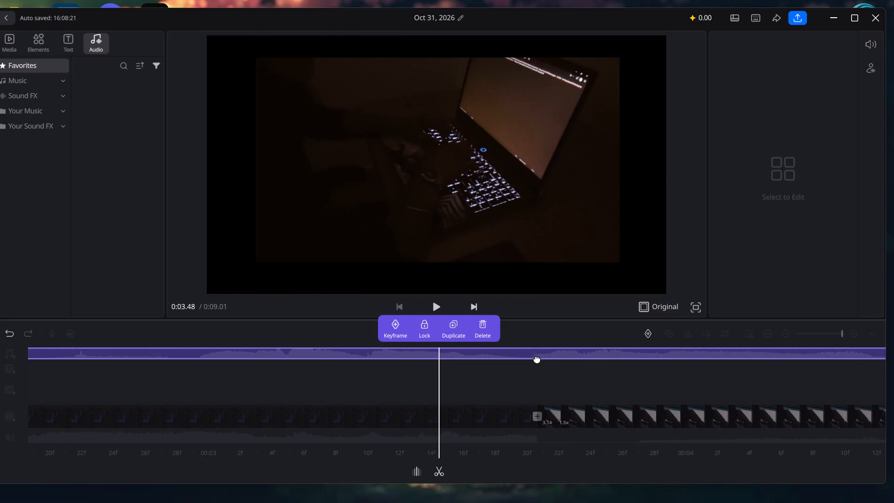
scroll(537, 359, "left", 1)
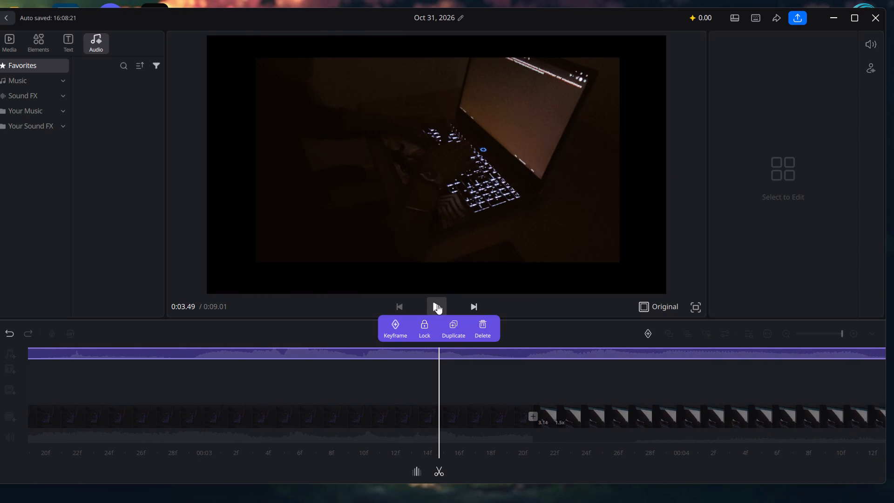
left_click(437, 304)
left_click(437, 304)
left_click(437, 304)
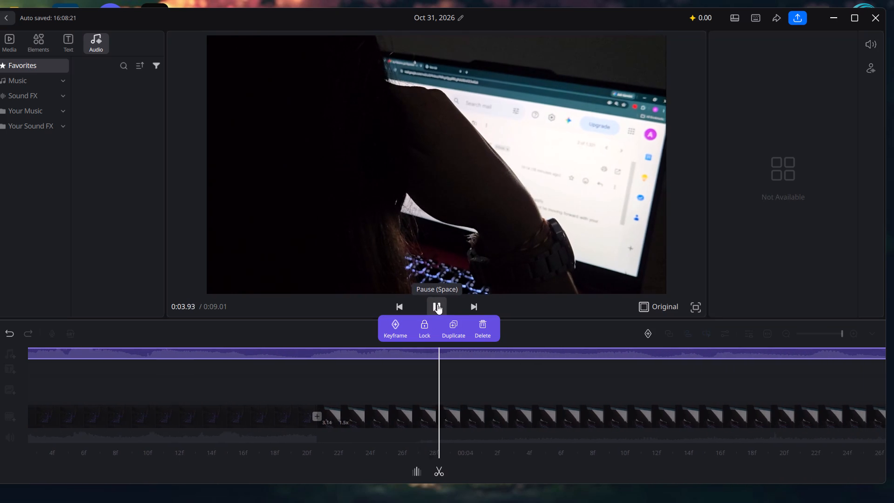
left_click(437, 304)
left_click(437, 304)
left_click(437, 304)
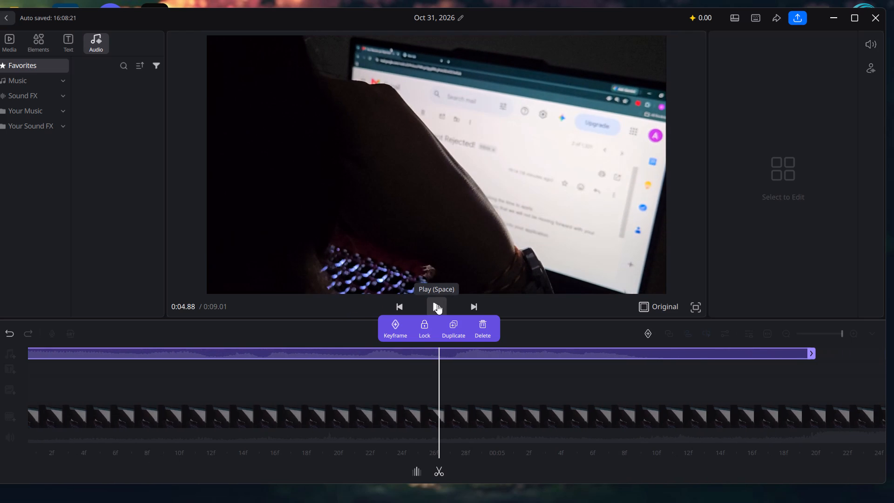
left_click_drag(444, 308, 574, 407)
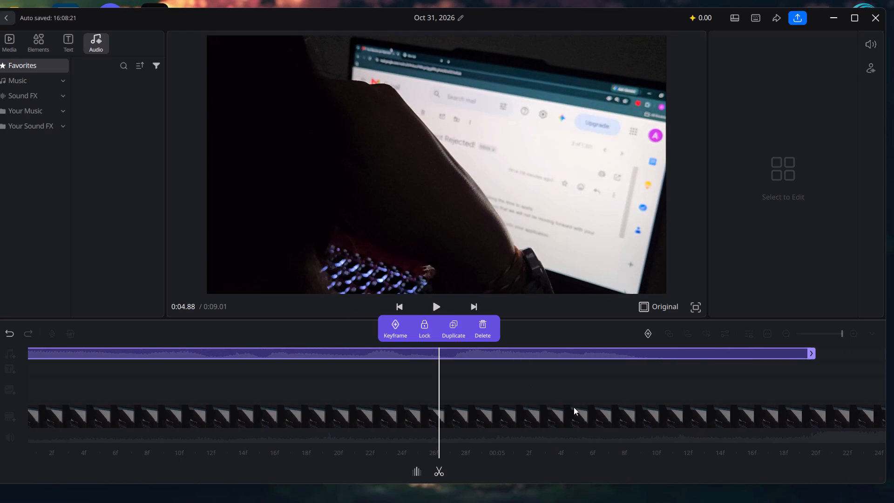
Select the dark laptop clip on the timeline and open its speed settings.
scroll(240, 403, "right", 7)
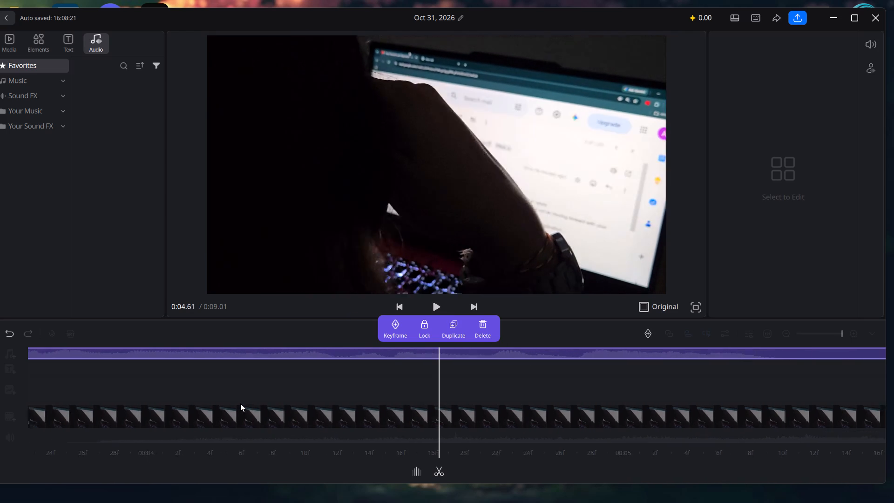
scroll(240, 403, "right", 2)
left_click(509, 408)
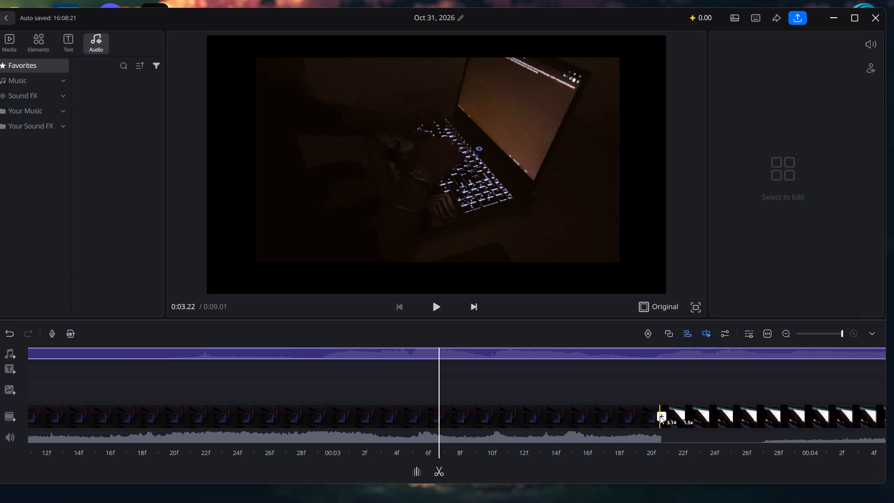
left_click(10, 39)
left_click(105, 92)
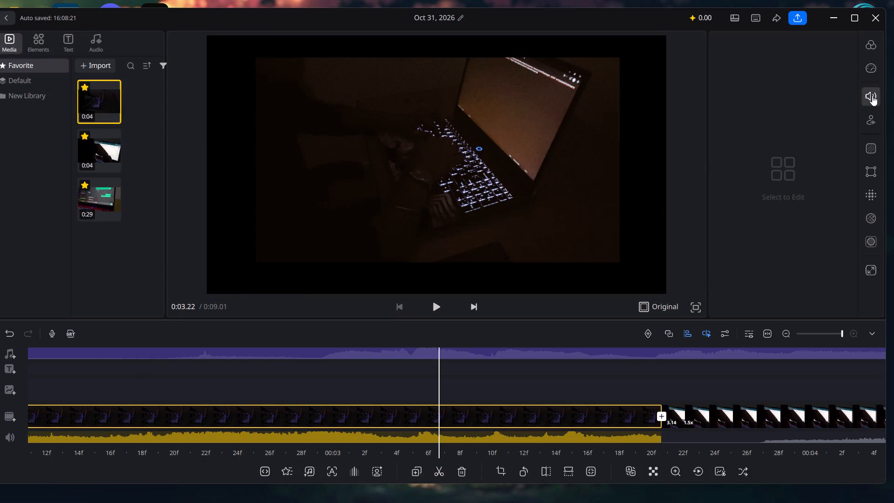
left_click(870, 70)
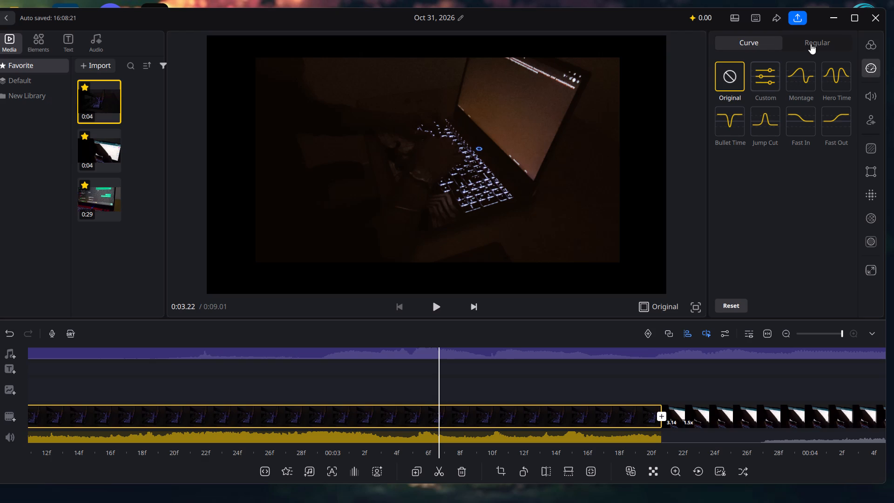
Slow the dark laptop keyboard clip to a regular speed of 0.5x and play back the slowed footage.
left_click(811, 44)
left_click_drag(736, 99, 722, 101)
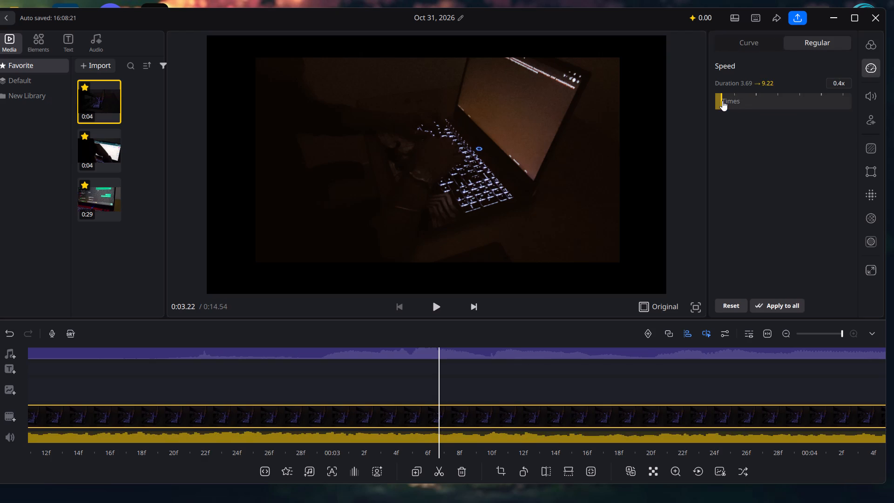
left_click_drag(722, 101, 724, 104)
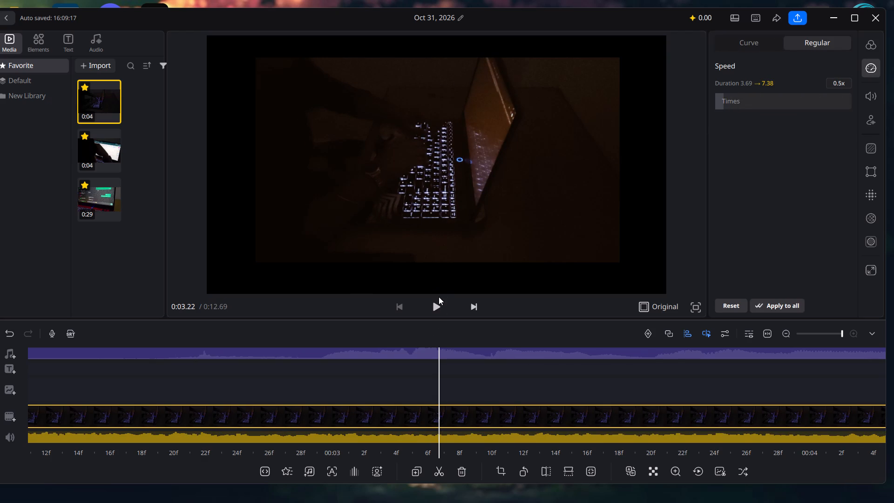
left_click(438, 298)
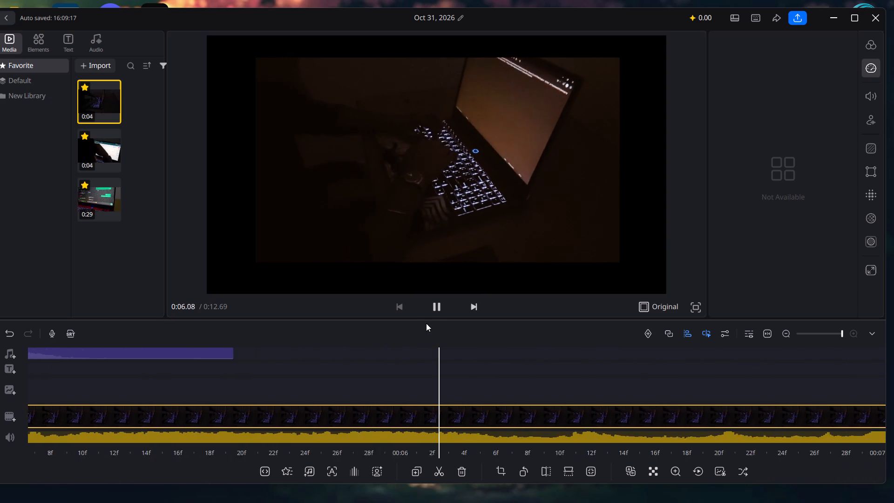
left_click(435, 310)
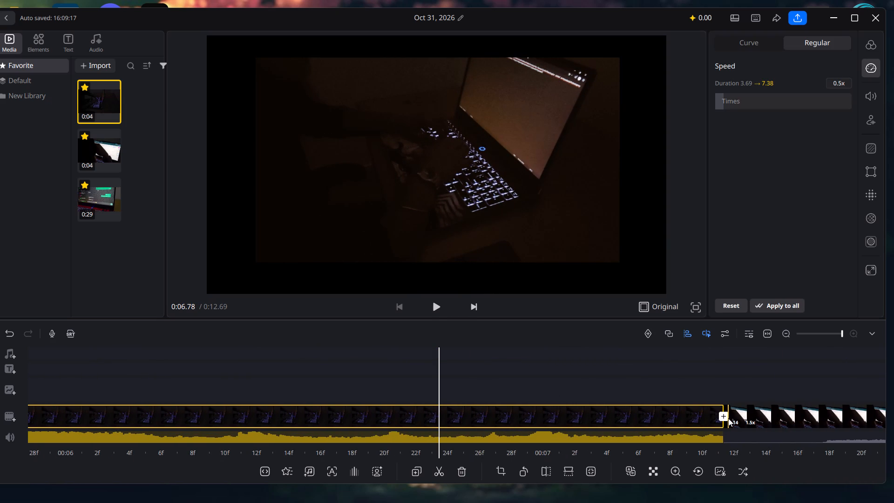
Split the laptop keyboard clip where the audio track ends, at 0:05.65, and delete the portion after the cut.
scroll(541, 431, "right", 6)
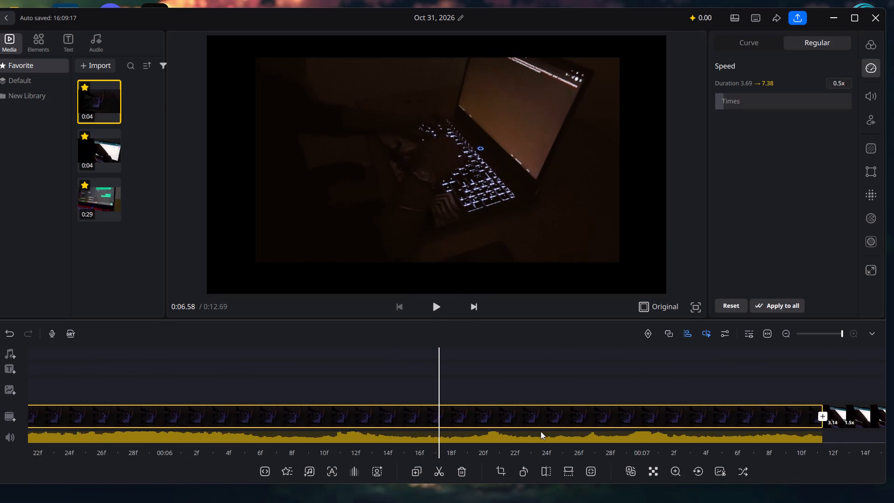
scroll(586, 422, "right", 9)
scroll(586, 422, "left", 1)
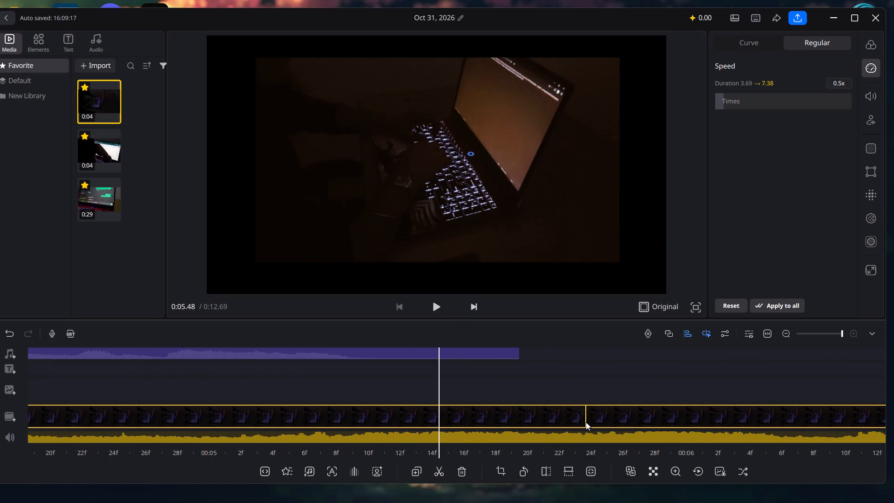
scroll(586, 422, "left", 1)
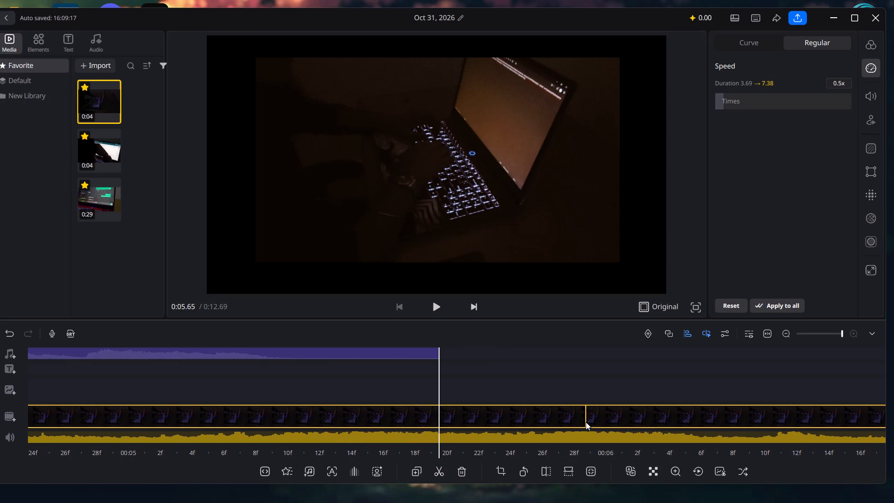
scroll(586, 422, "left", 2)
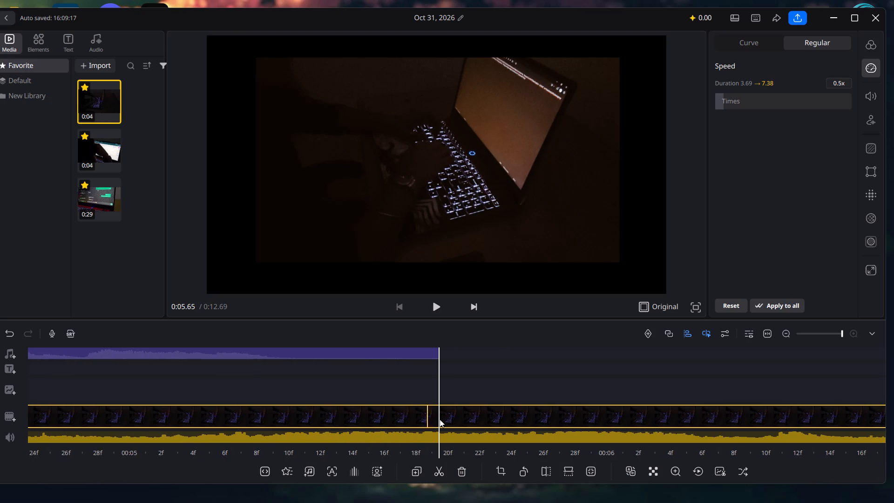
left_click(438, 416)
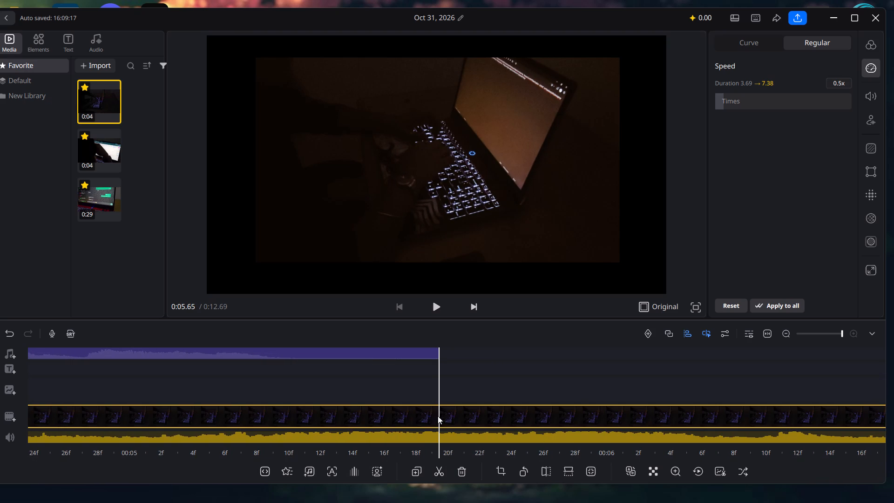
left_click(438, 416)
scroll(581, 422, "right", 1)
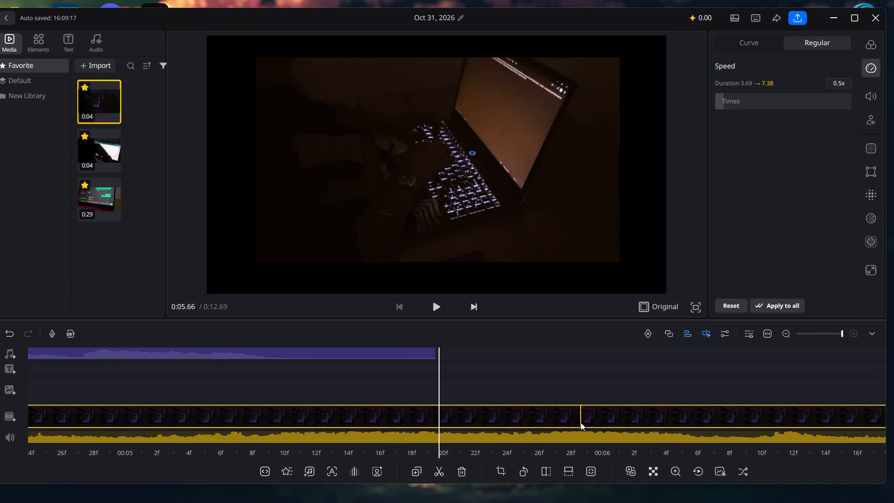
scroll(581, 422, "right", 1)
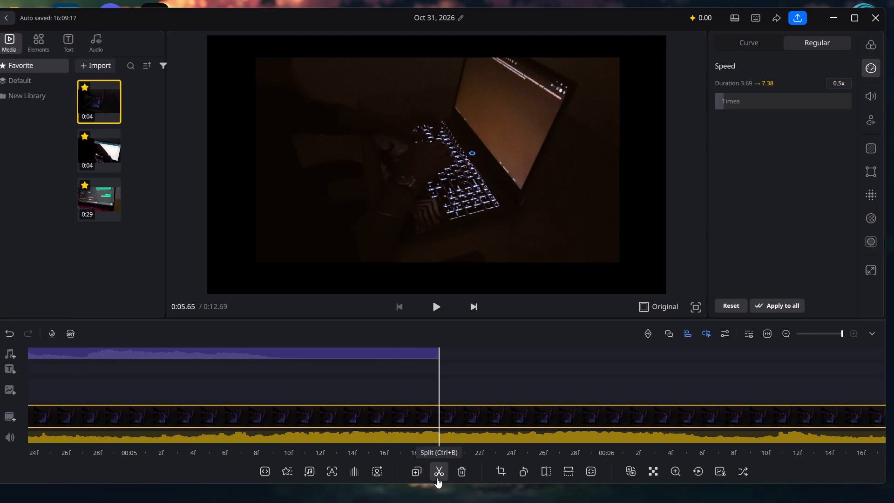
left_click(437, 478)
left_click(538, 416)
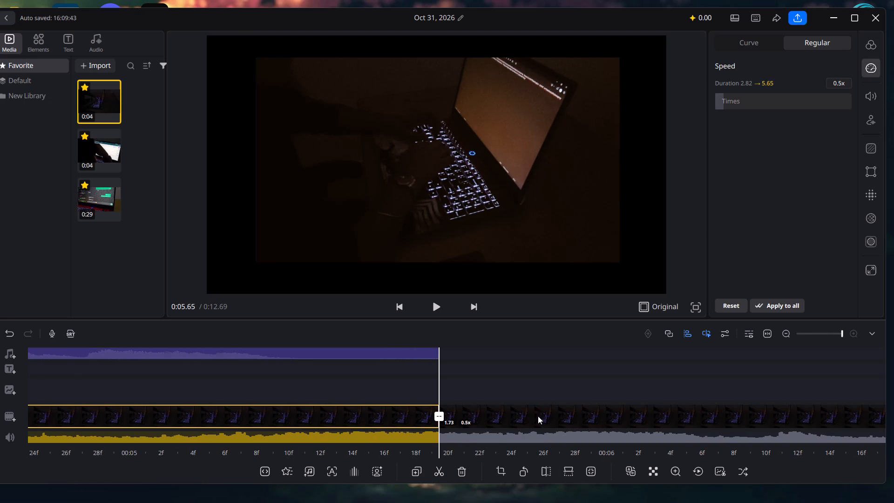
left_click(460, 464)
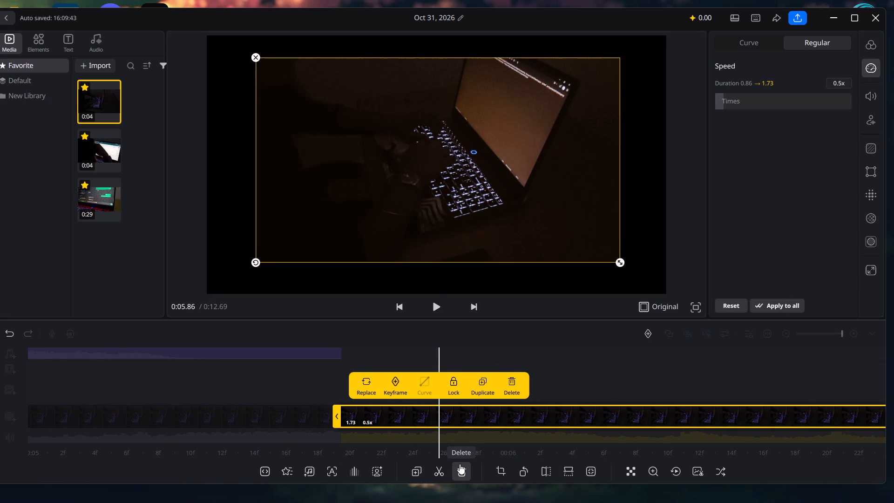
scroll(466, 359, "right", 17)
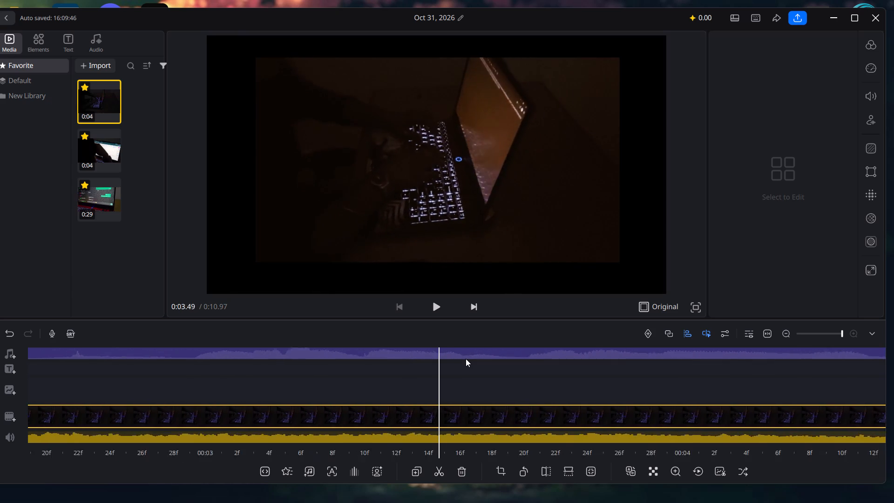
Play the video from the beginning into the rejection-email clip to check the gap before the second audio clip.
scroll(466, 359, "right", 12)
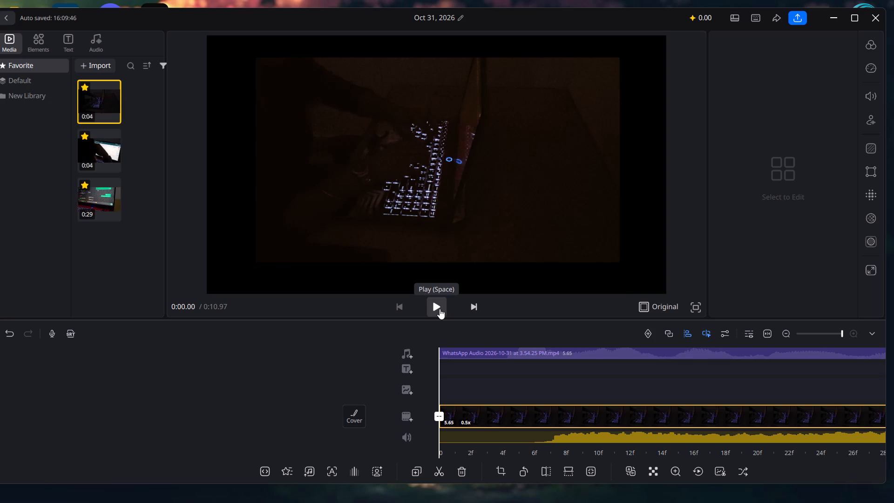
left_click(440, 309)
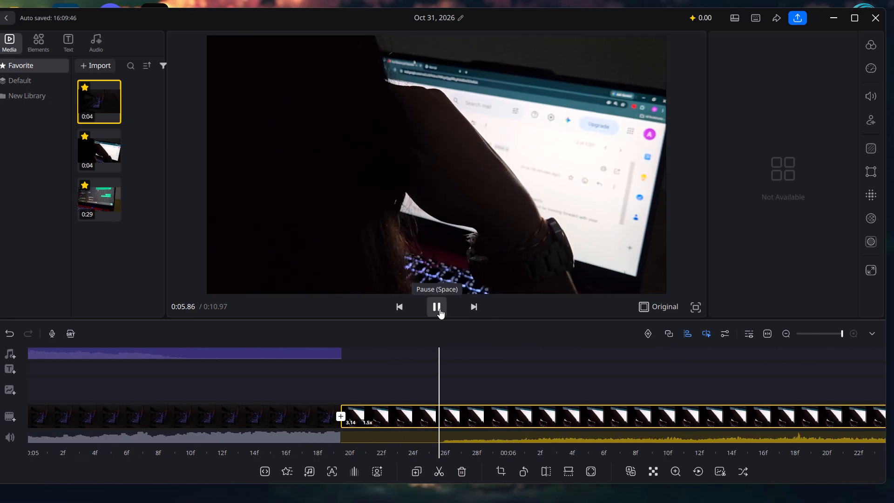
left_click(440, 309)
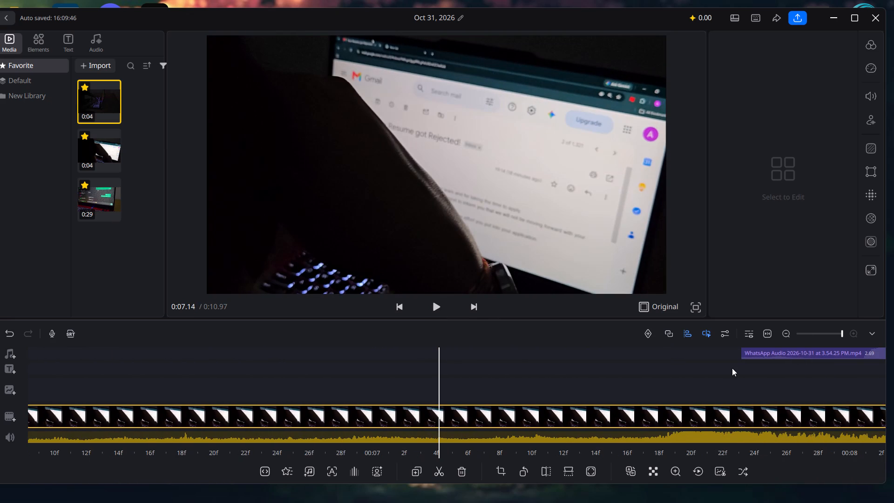
Move the second WhatsApp audio clip earlier so it starts where the first audio clip ends, at about 0:05.65.
left_click(778, 350)
left_click_drag(789, 354, 487, 346)
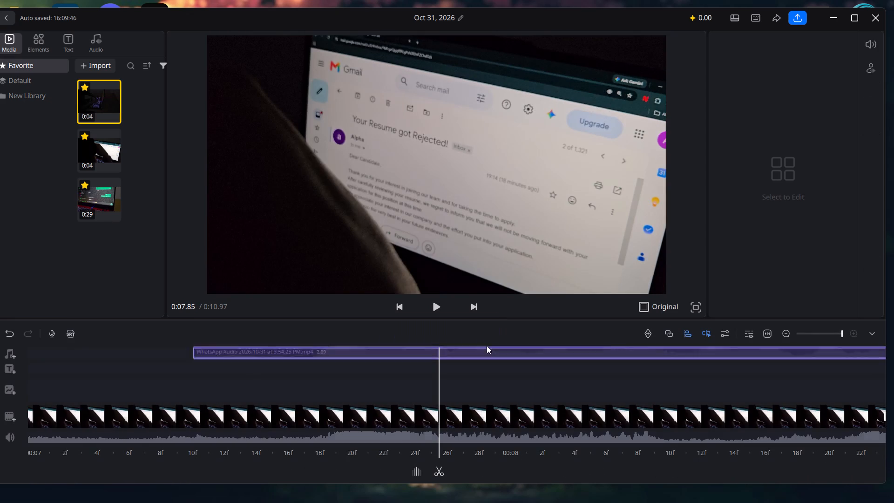
left_click_drag(487, 346, 257, 355)
scroll(257, 355, "right", 10)
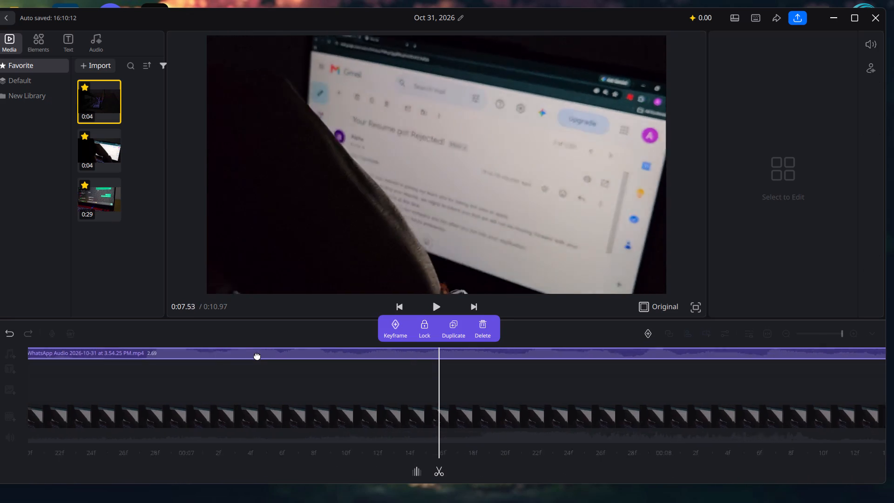
scroll(257, 355, "right", 7)
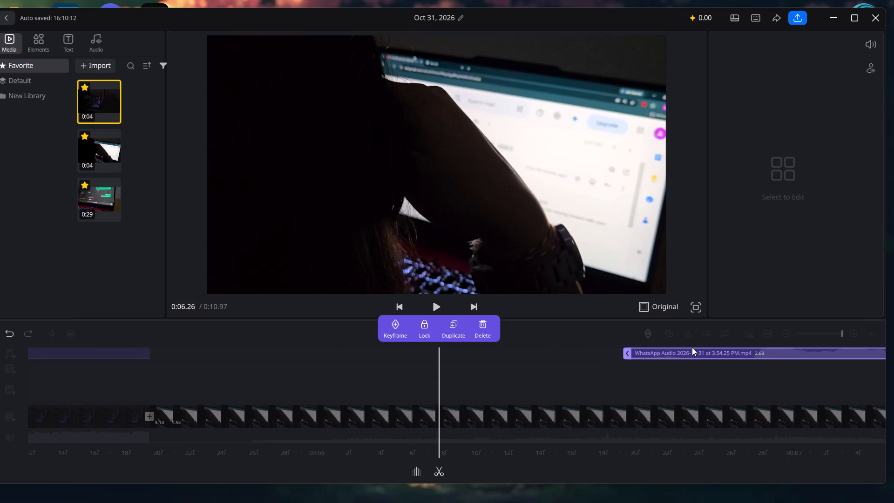
left_click_drag(693, 351, 204, 364)
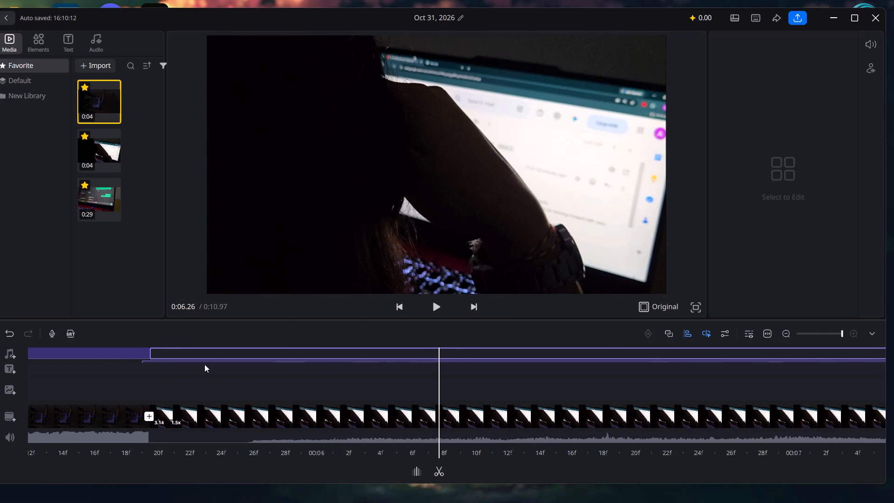
left_click_drag(204, 364, 215, 353)
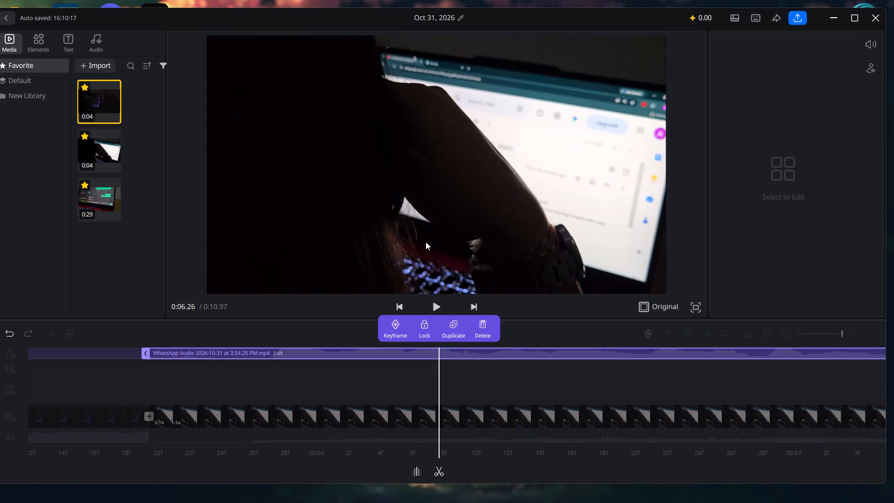
Play back the change from the laptop keyboard clip to the rejection-email clip with the repositioned audio.
scroll(405, 424, "right", 6)
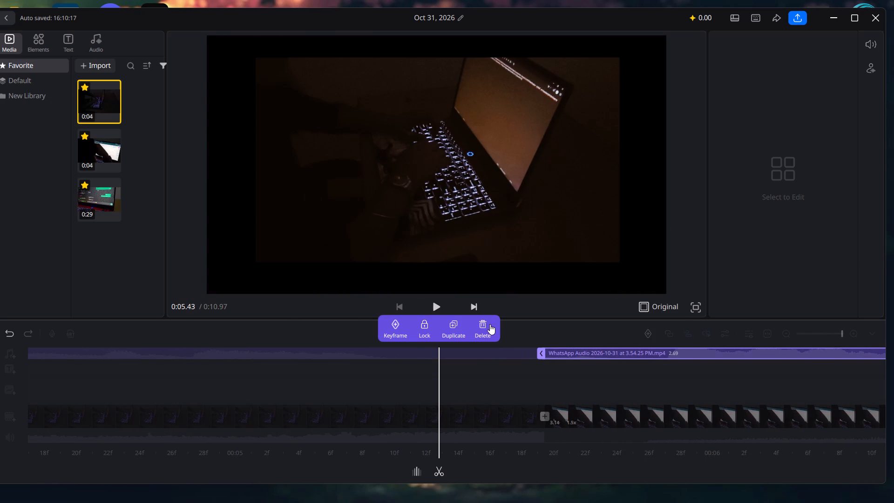
left_click(438, 303)
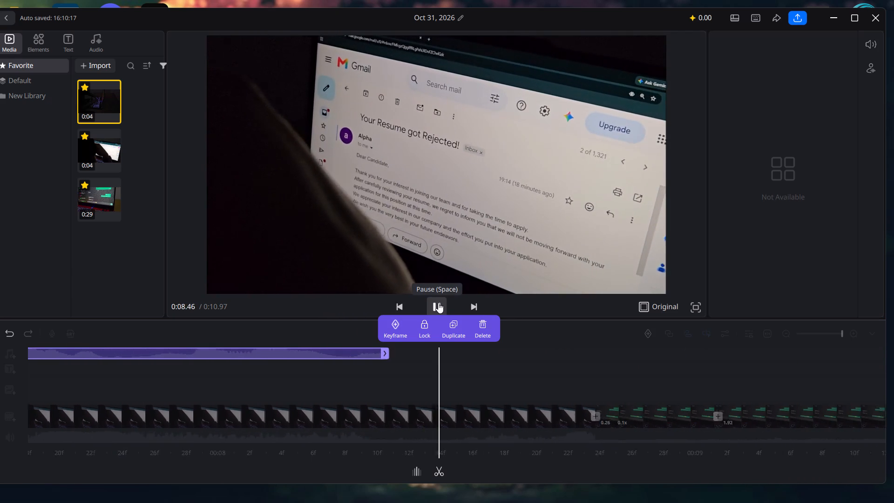
left_click(438, 303)
Extend the end of the second audio clip to the end of the video, making it about 5.32 s long.
scroll(586, 386, "left", 12)
scroll(586, 386, "right", 2)
scroll(586, 386, "left", 5)
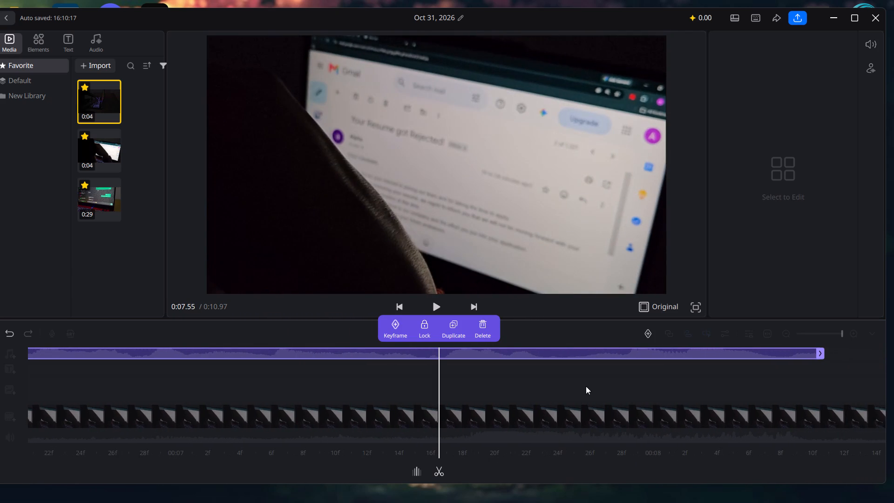
left_click_drag(820, 351, 893, 360)
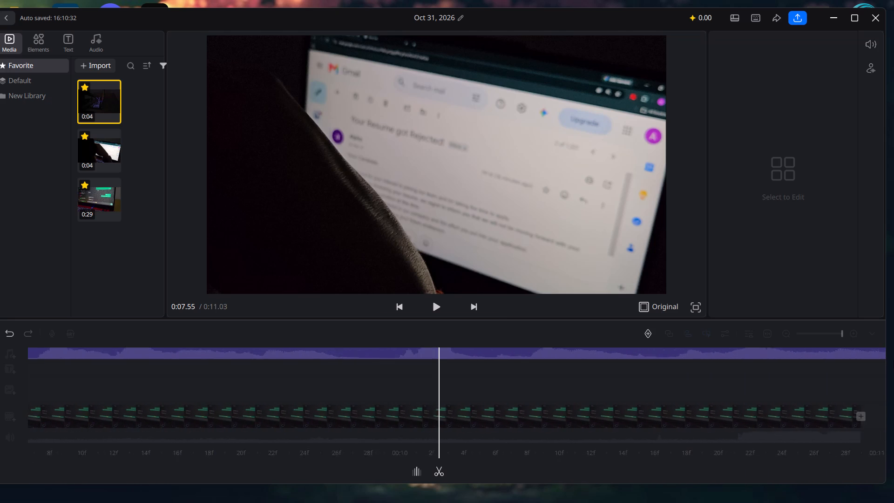
left_click_drag(893, 360, 623, 374)
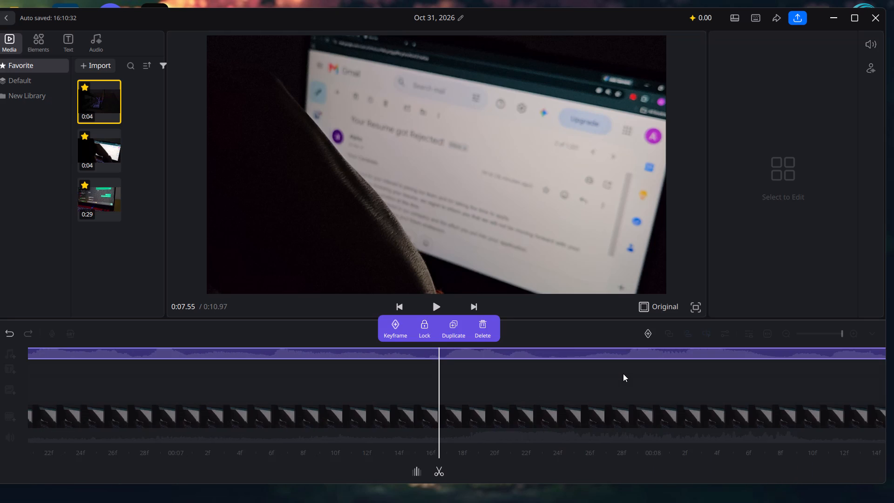
Play the whole video from the beginning to check the extended audio against the picture.
scroll(623, 374, "right", 12)
scroll(623, 374, "left", 3)
scroll(623, 374, "right", 14)
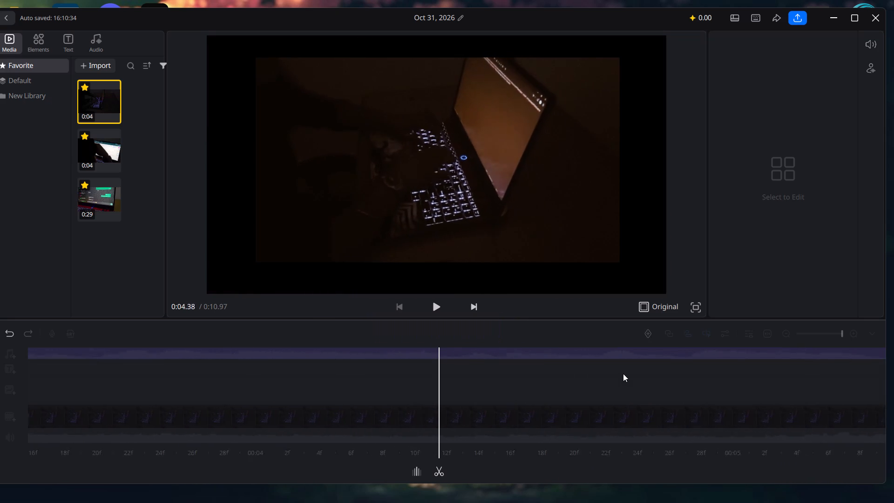
scroll(623, 374, "right", 15)
scroll(623, 374, "right", 16)
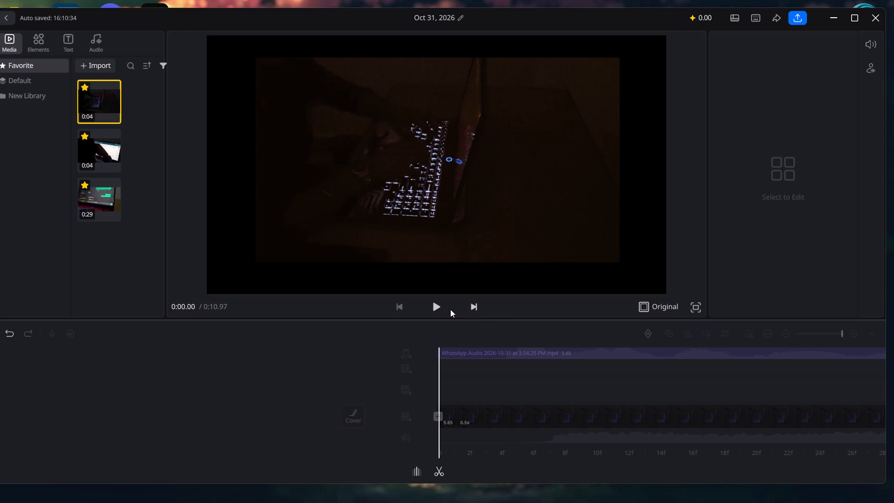
left_click(429, 302)
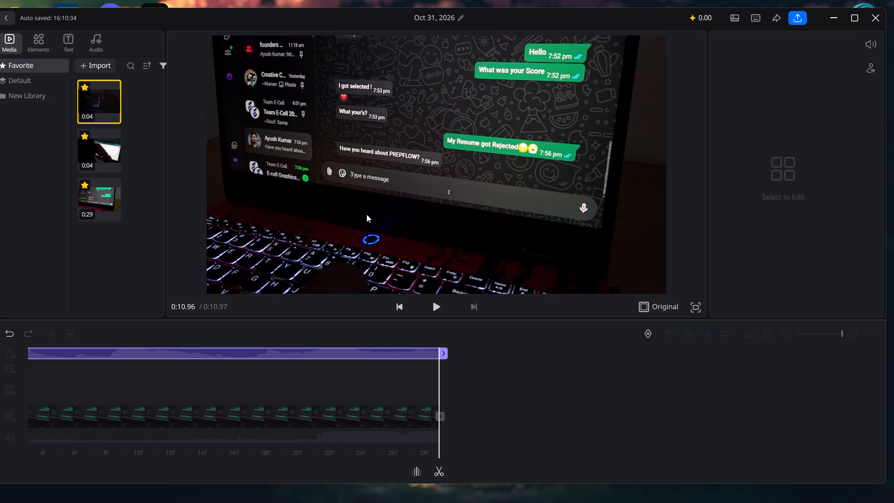
left_click(434, 299)
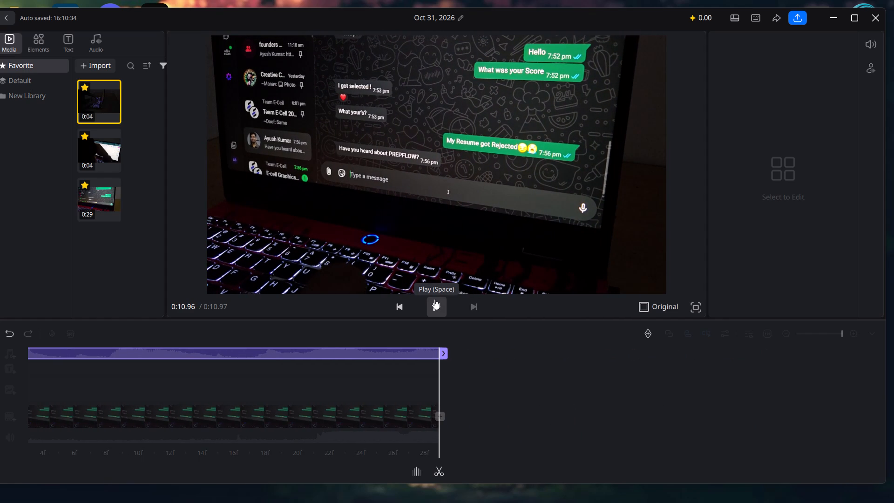
Scrub back and forth through the timeline to examine the laptop keyboard clip and the join between the two audio clips.
scroll(411, 368, "right", 4)
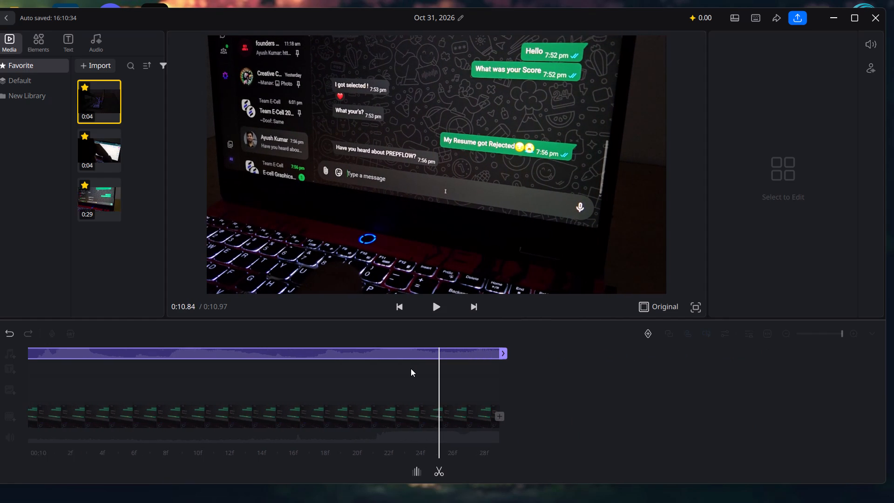
scroll(411, 368, "right", 8)
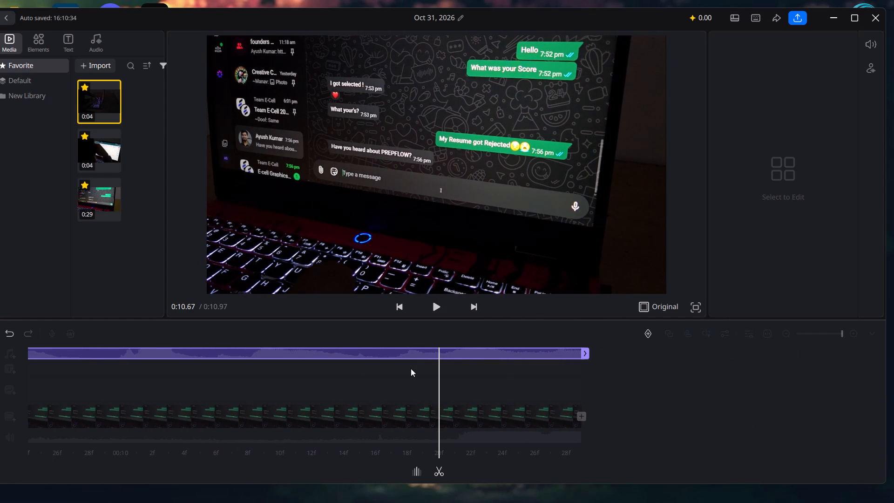
scroll(411, 368, "right", 10)
scroll(411, 368, "right", 11)
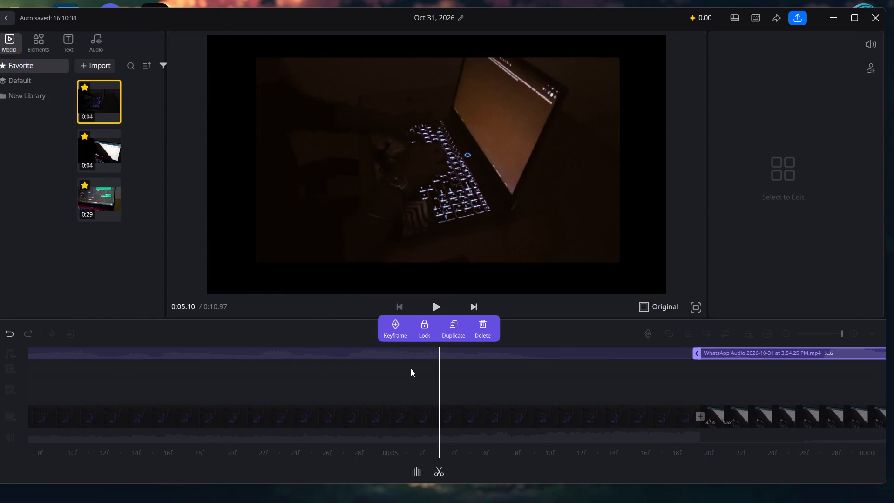
scroll(411, 368, "right", 10)
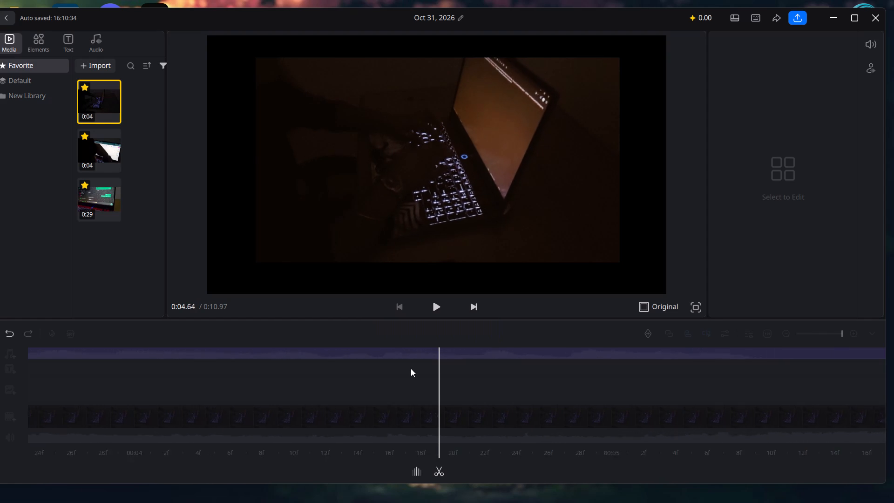
scroll(411, 368, "right", 17)
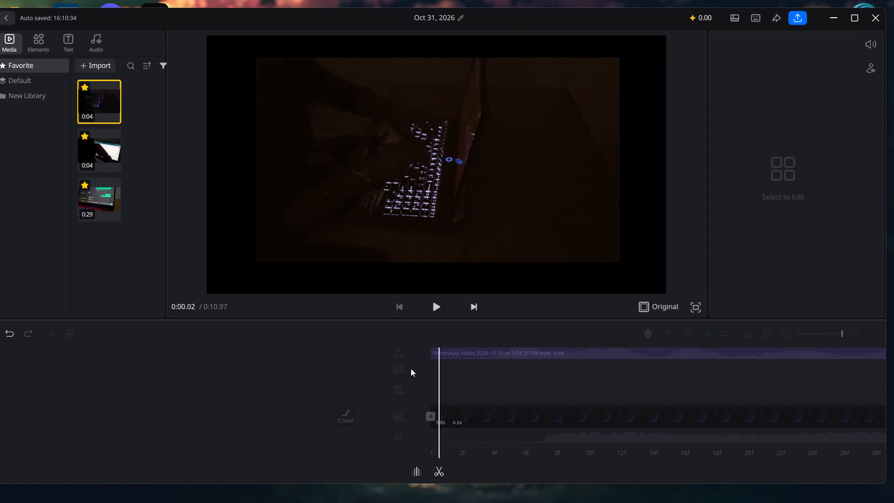
scroll(411, 368, "left", 9)
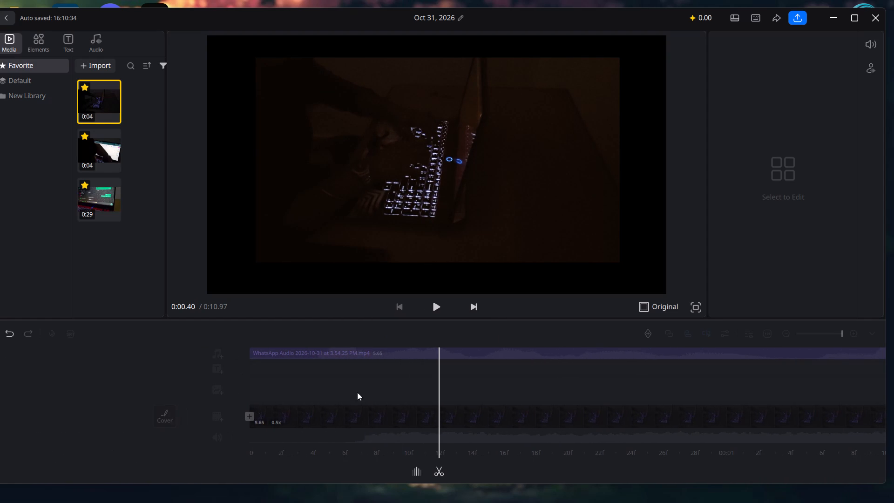
scroll(517, 367, "left", 18)
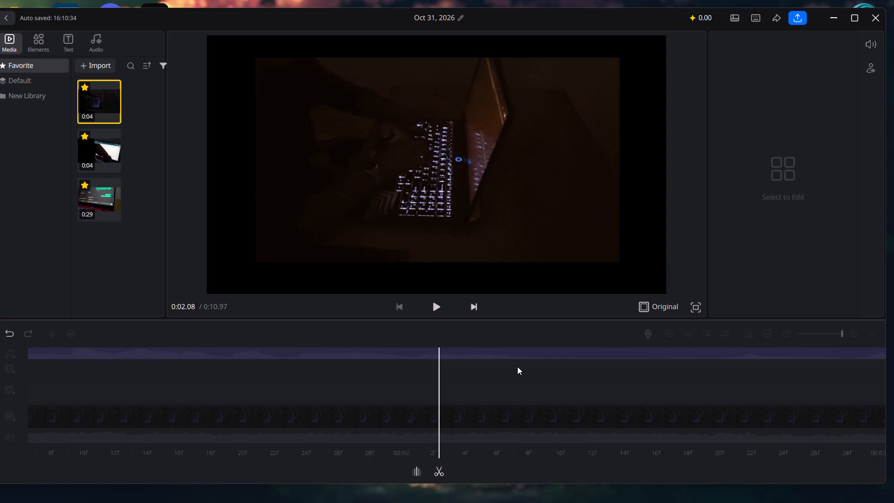
scroll(517, 367, "left", 15)
scroll(517, 367, "left", 9)
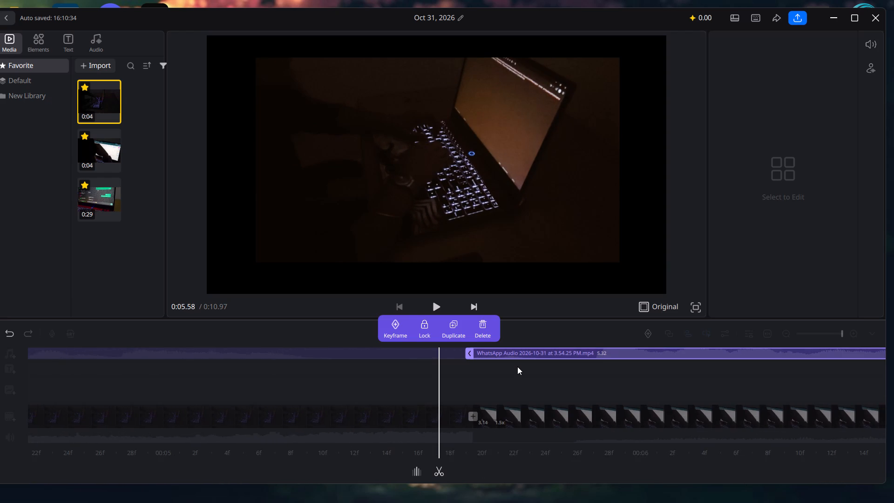
scroll(517, 367, "left", 1)
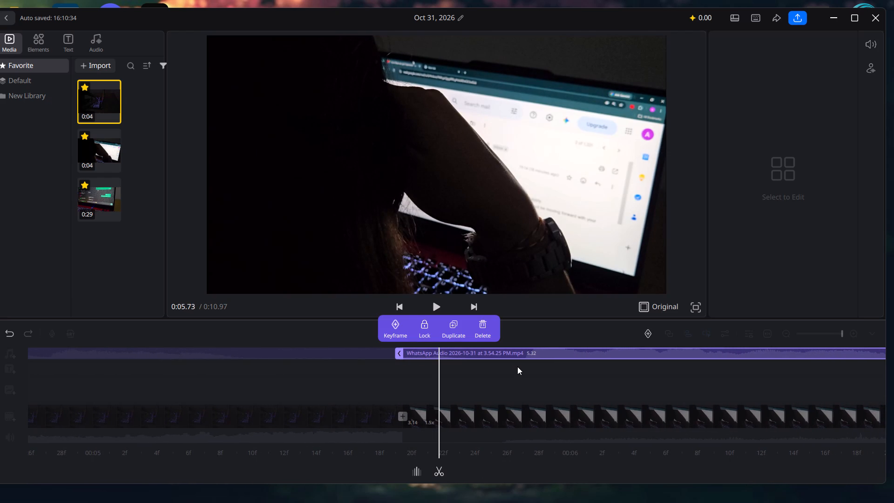
scroll(517, 367, "right", 2)
scroll(517, 367, "right", 19)
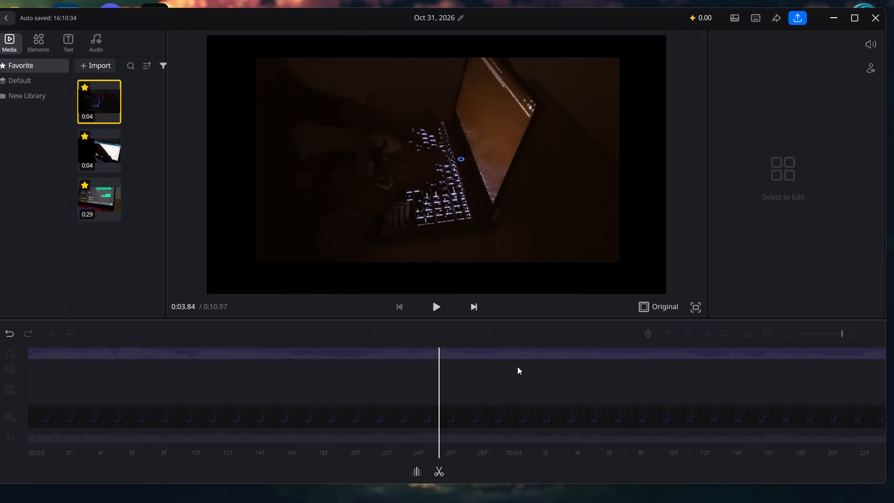
scroll(517, 367, "right", 20)
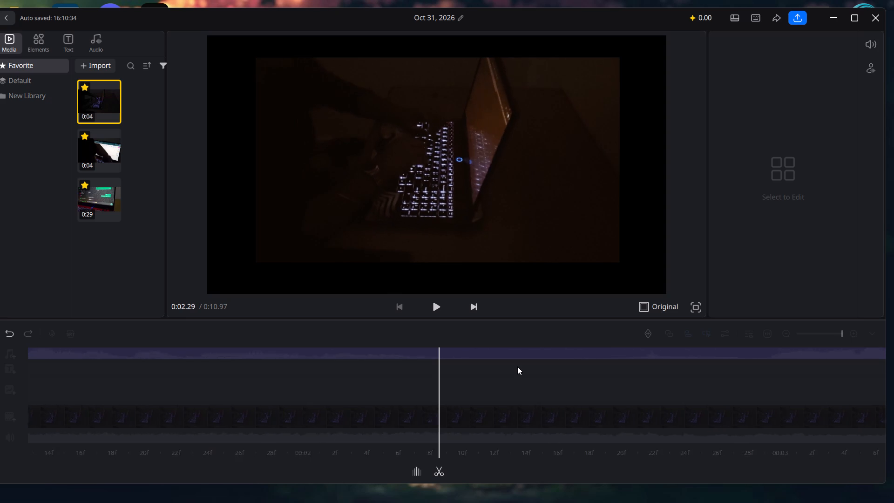
scroll(517, 367, "right", 11)
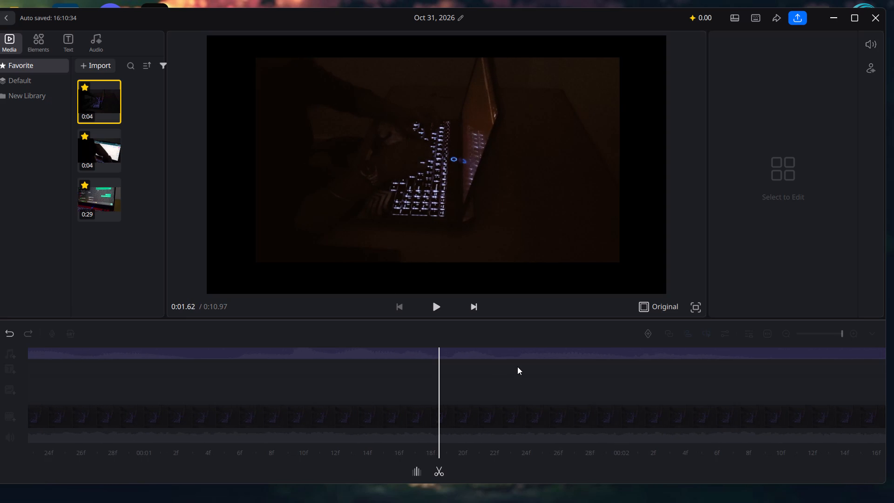
scroll(517, 367, "left", 6)
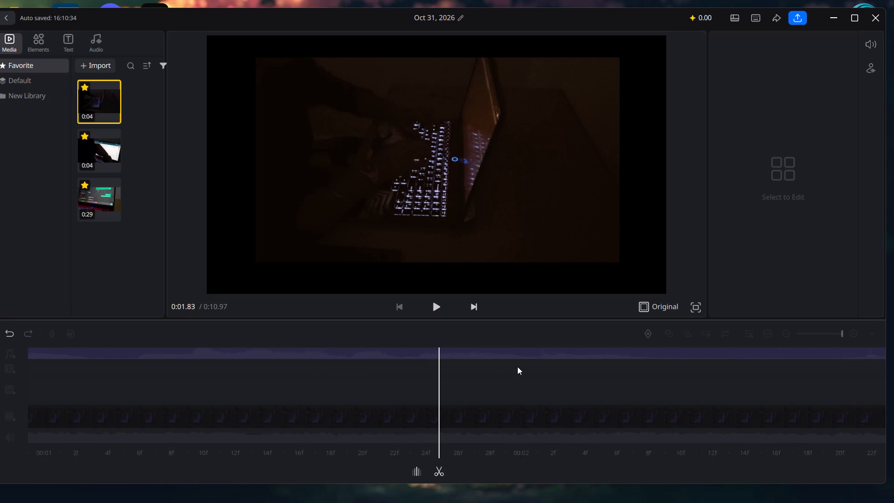
scroll(517, 367, "left", 1)
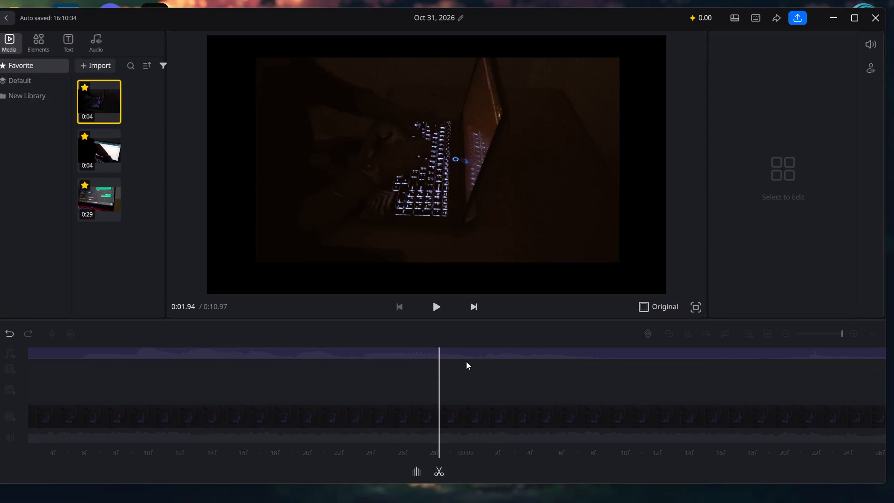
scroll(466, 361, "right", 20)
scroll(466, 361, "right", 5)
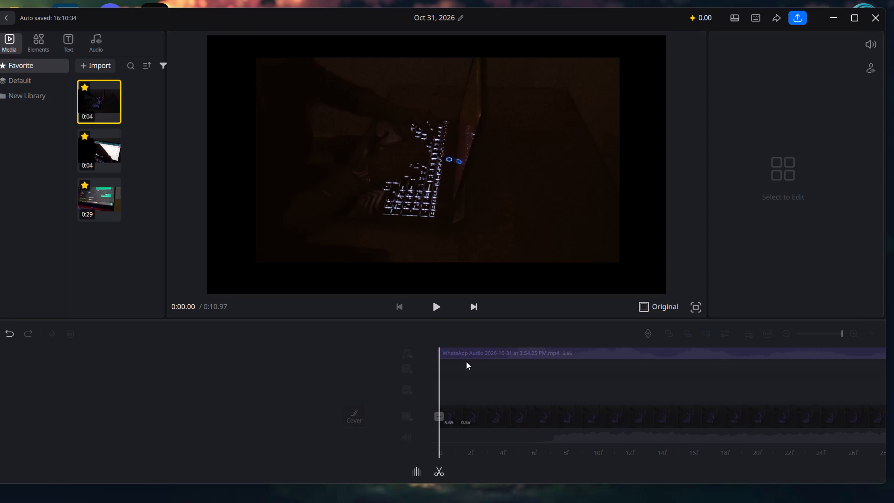
Play the whole video through from the start to the end.
left_click(433, 299)
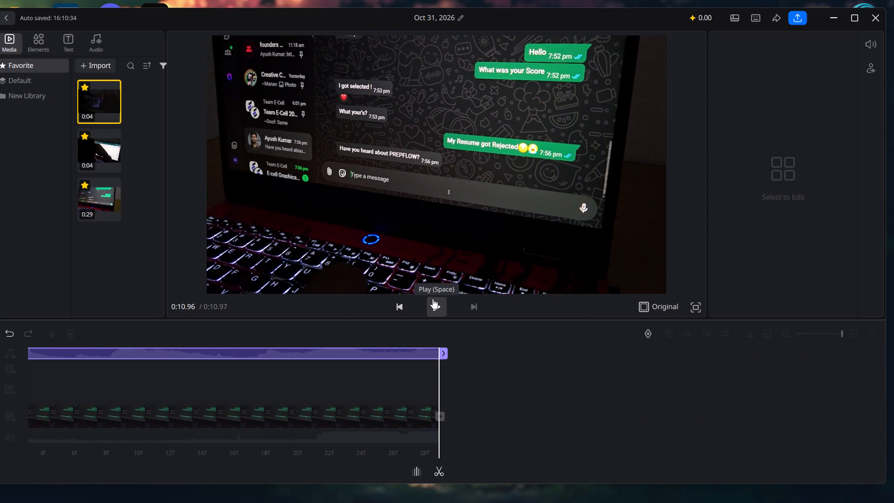
Extend the end of the last audio clip in stages to about 0:11.76, playing back each added stretch.
left_click_drag(446, 352, 520, 349)
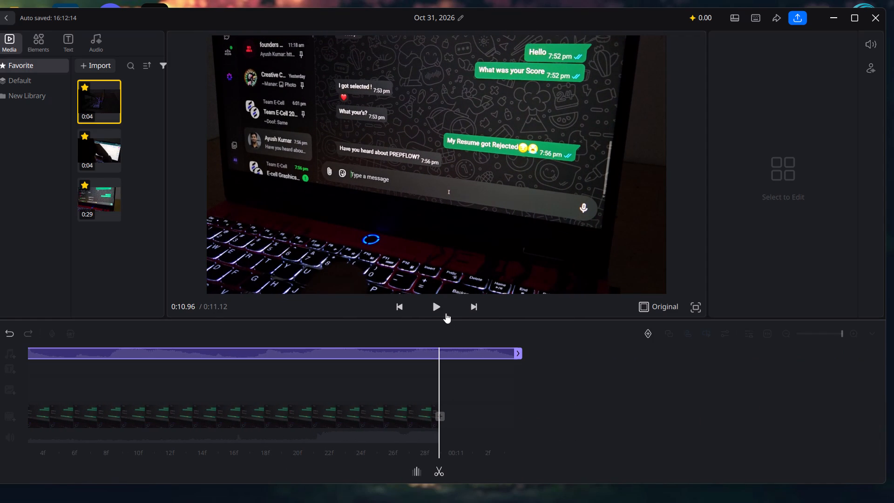
left_click(442, 311)
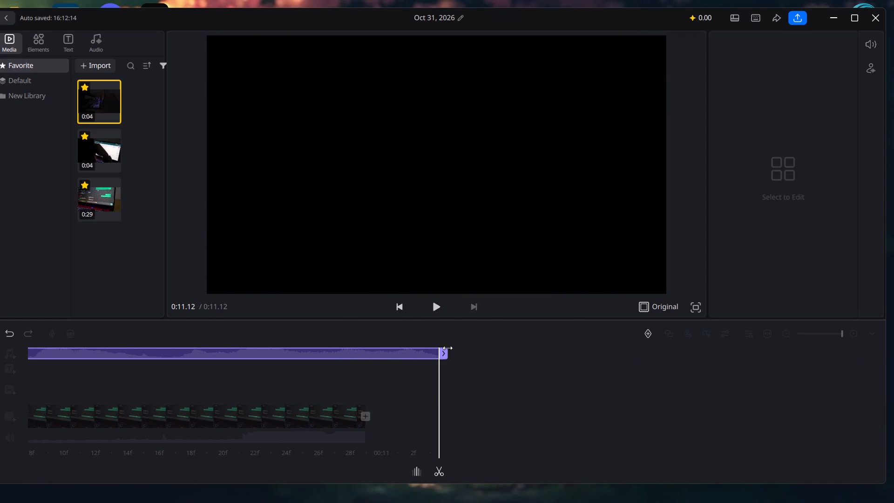
left_click_drag(444, 353, 555, 348)
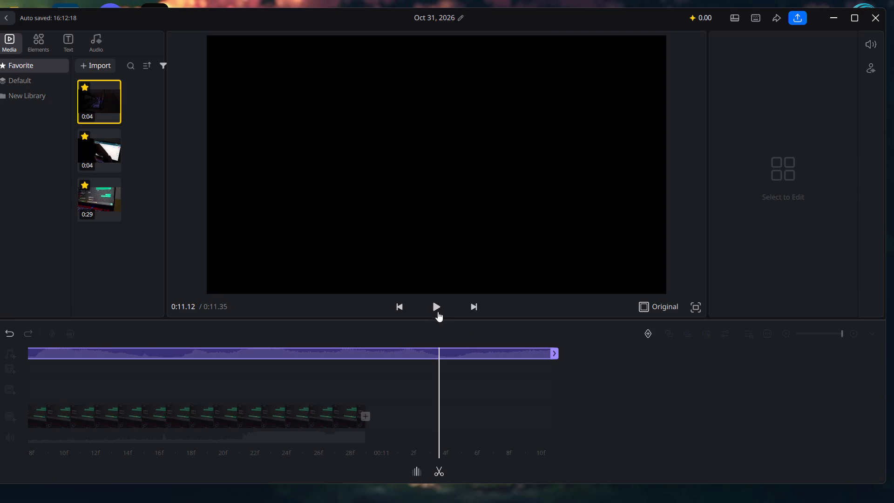
left_click(436, 311)
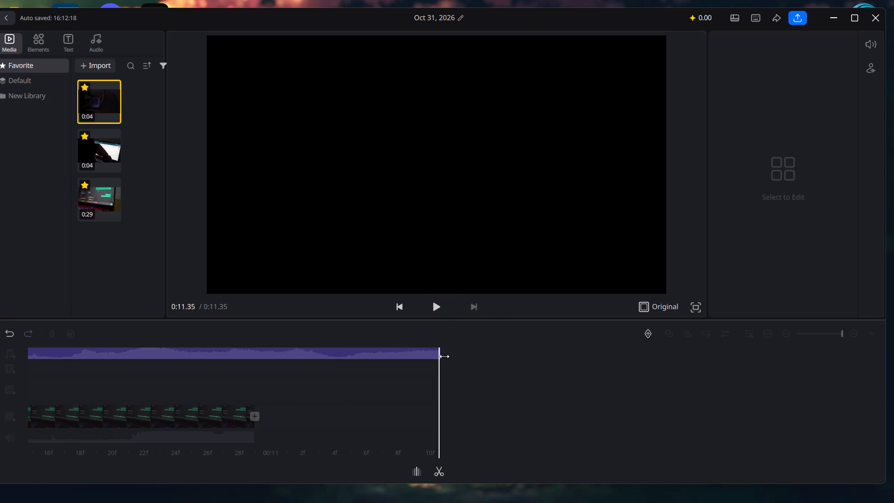
left_click_drag(444, 356, 535, 344)
left_click(437, 307)
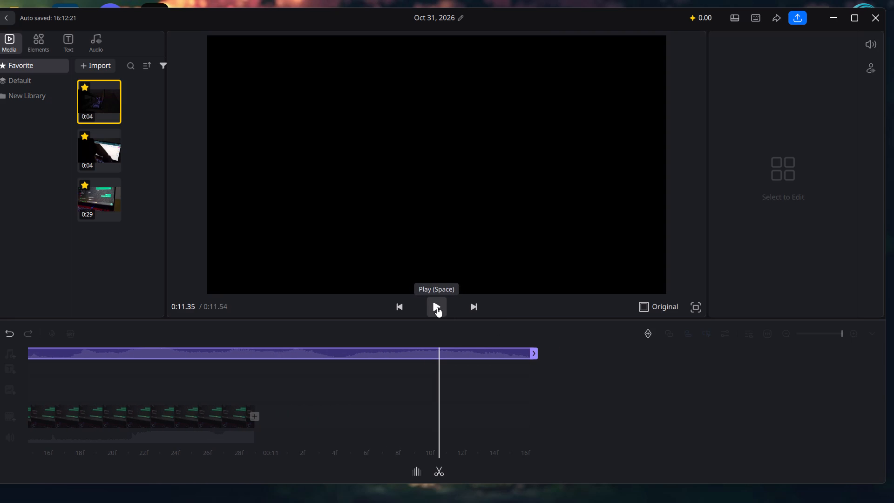
left_click_drag(441, 348, 544, 337)
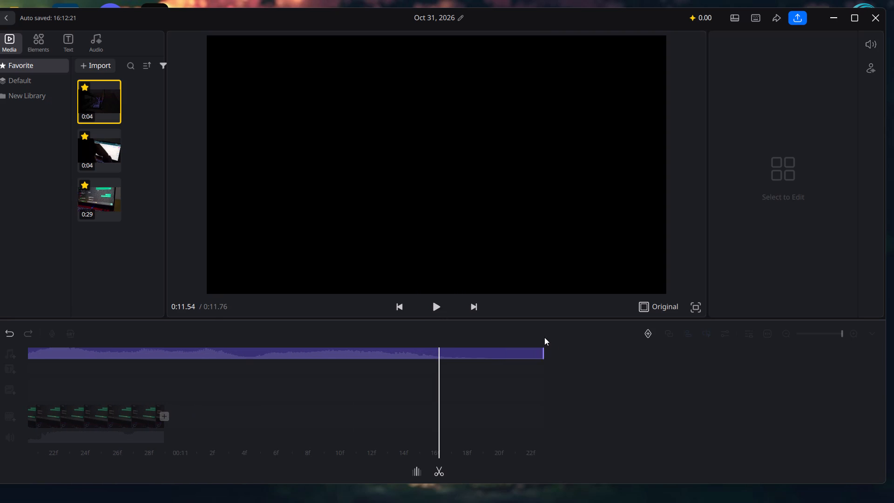
left_click_drag(544, 337, 543, 337)
scroll(398, 378, "right", 6)
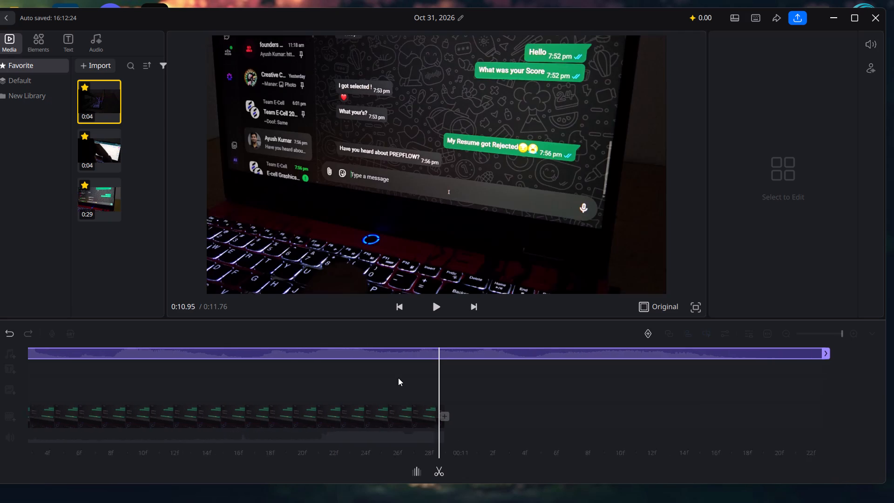
scroll(398, 378, "right", 2)
left_click(430, 300)
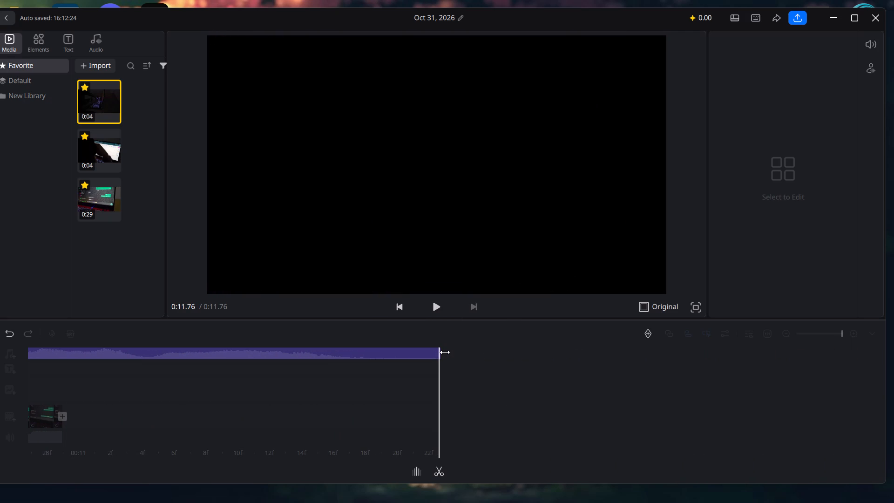
Trim the end of the last audio clip back to about 0:11.69 and replay the ending.
left_click_drag(445, 352, 414, 352)
scroll(388, 403, "right", 1)
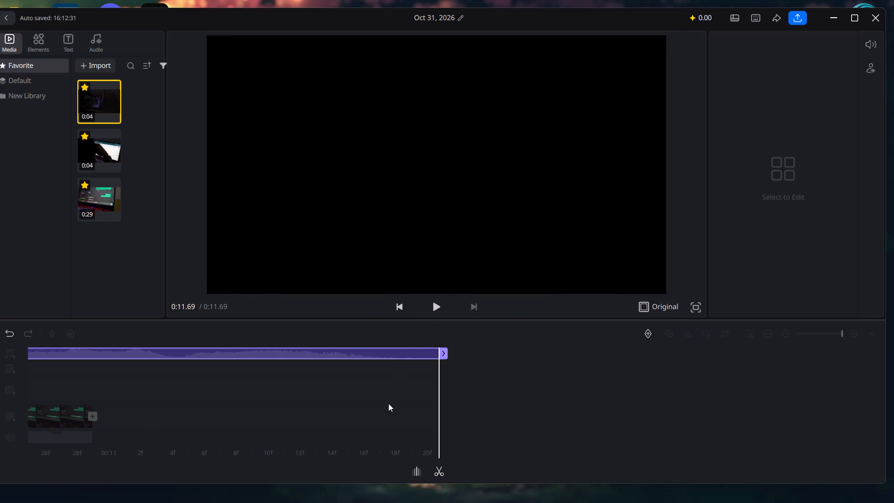
scroll(388, 403, "right", 17)
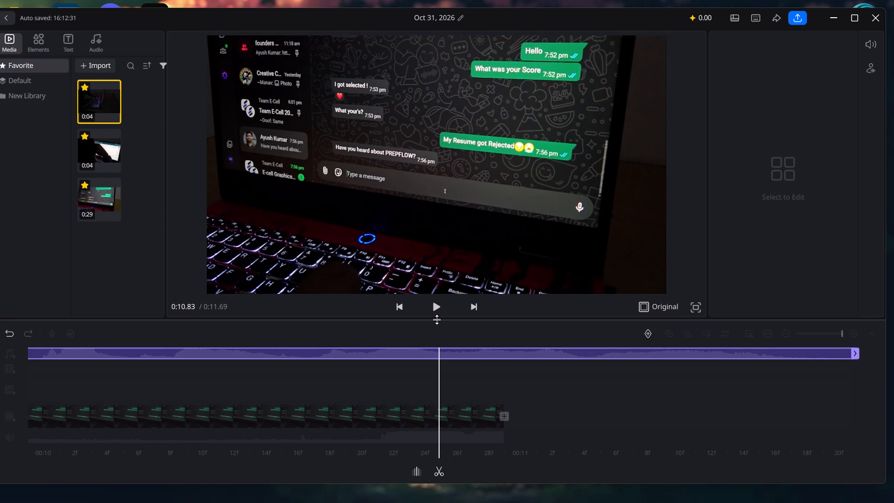
left_click(431, 304)
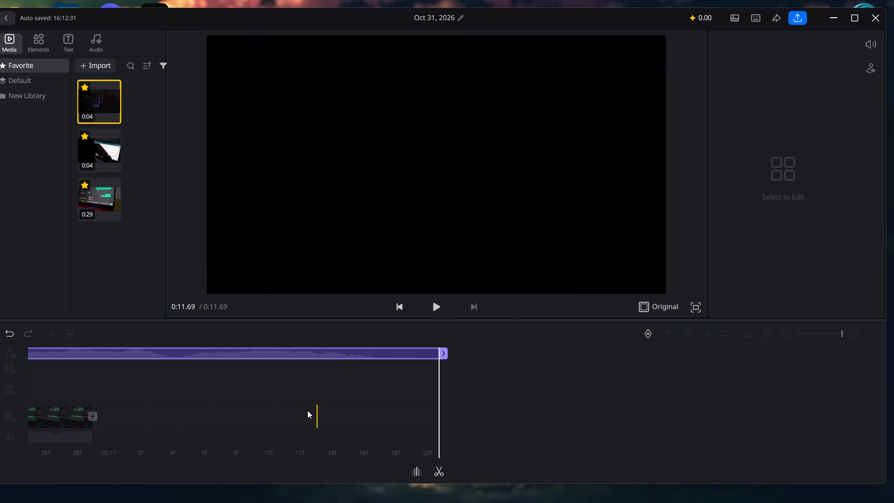
Select the closing chat-screen clip on the main track and open its regular speed settings.
scroll(367, 405, "right", 6)
left_click(297, 420)
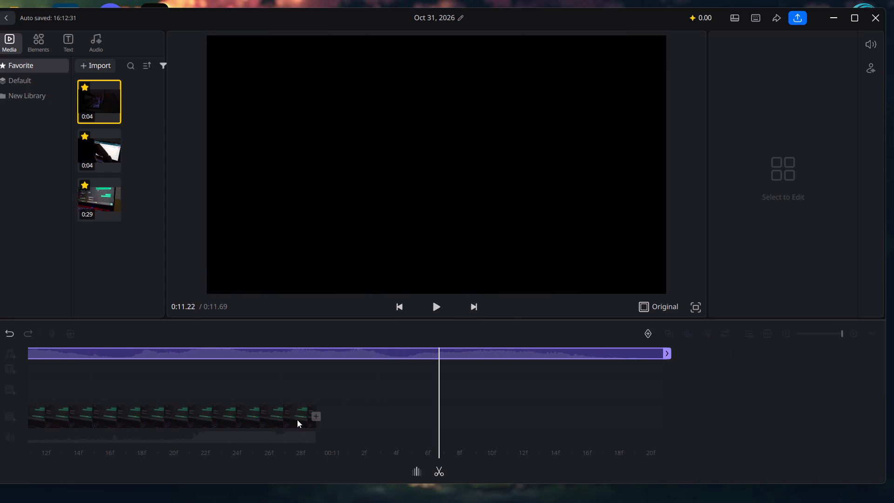
scroll(278, 424, "right", 14)
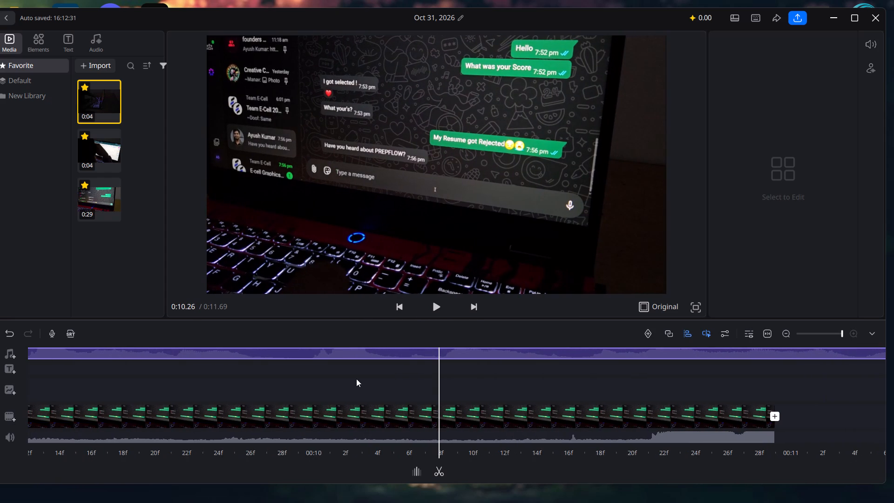
left_click(352, 402)
double_click(361, 408)
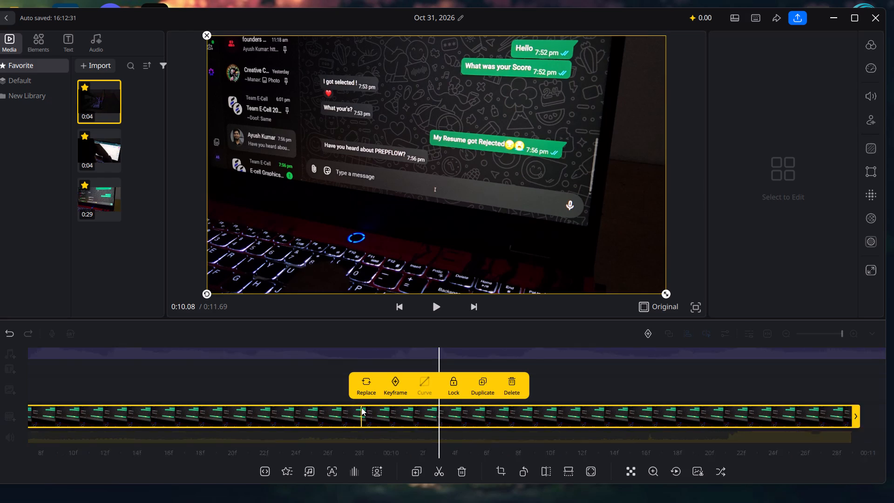
scroll(361, 408, "right", 13)
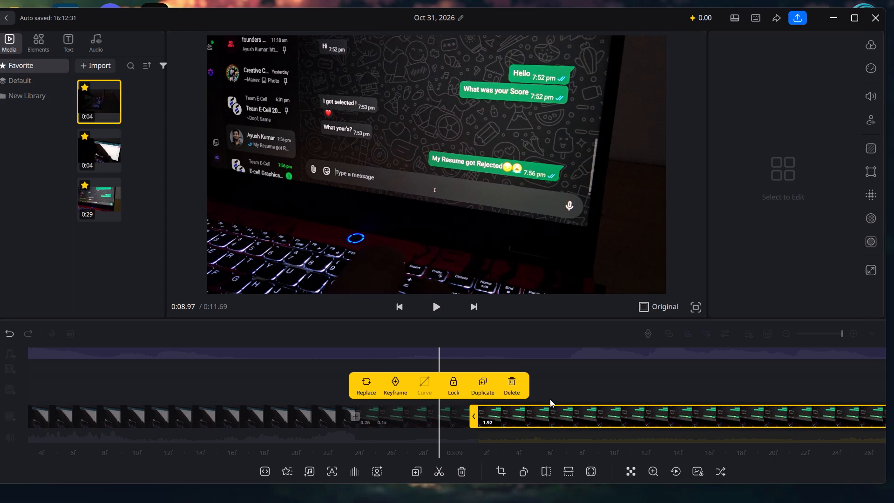
scroll(572, 433, "left", 3)
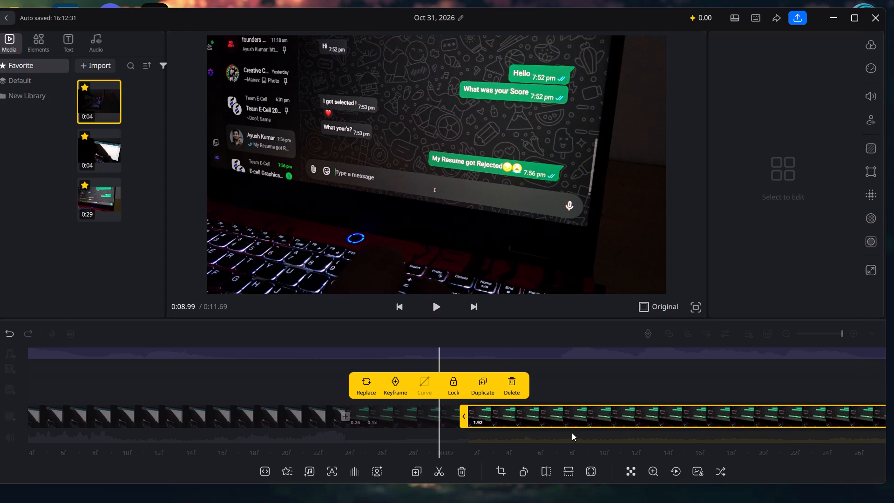
scroll(572, 433, "left", 13)
scroll(656, 420, "left", 4)
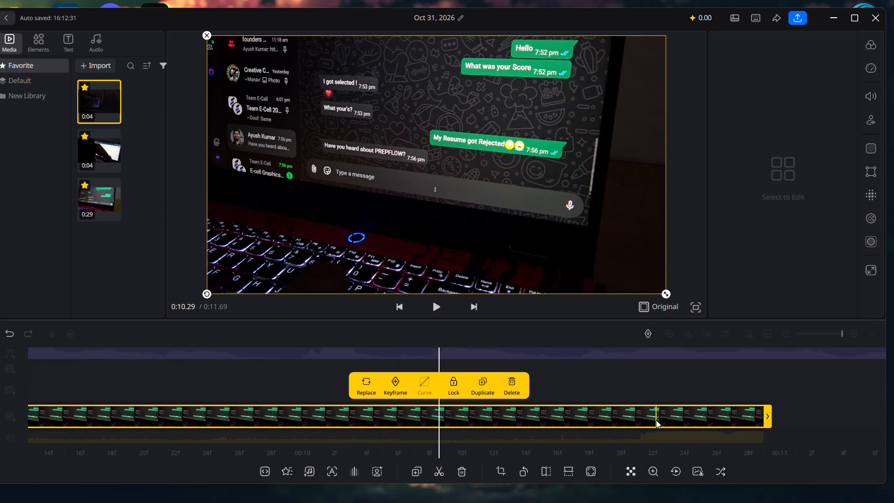
scroll(616, 418, "left", 1)
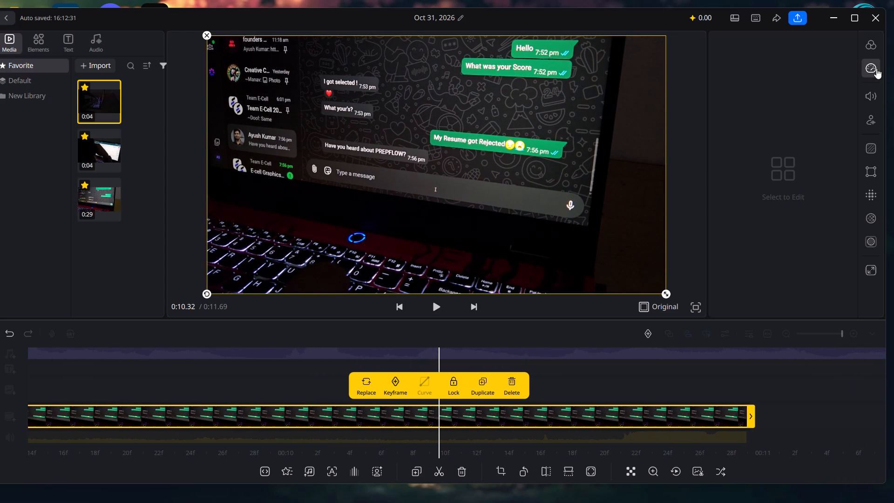
left_click(876, 68)
left_click(812, 42)
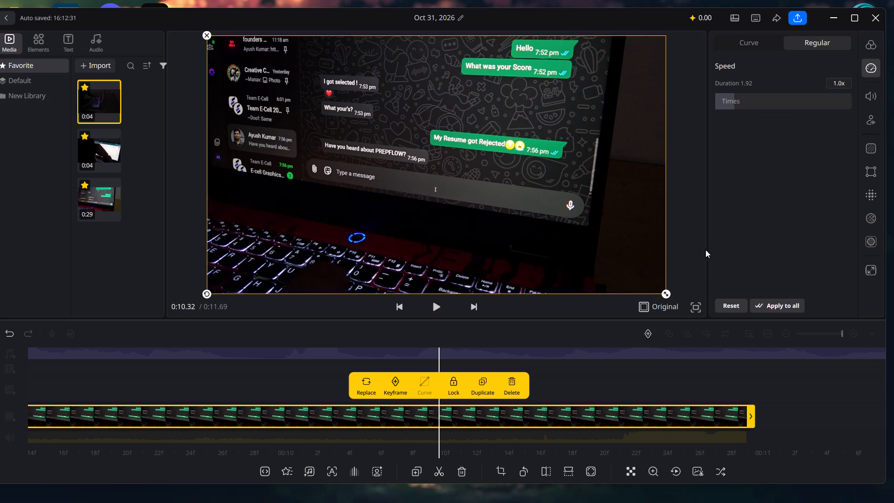
Examine the stretch between the end of the closing chat clip and the end of the audio.
scroll(698, 268, "left", 3)
scroll(712, 394, "left", 6)
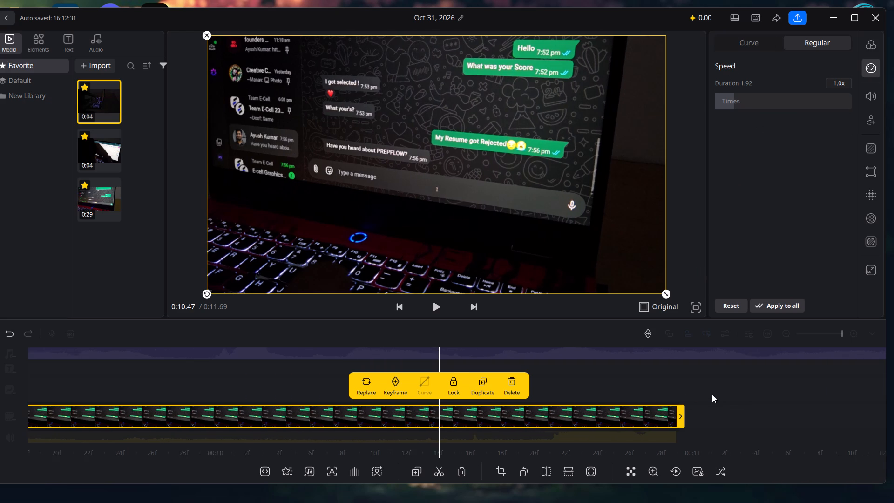
scroll(712, 394, "left", 14)
scroll(712, 394, "right", 3)
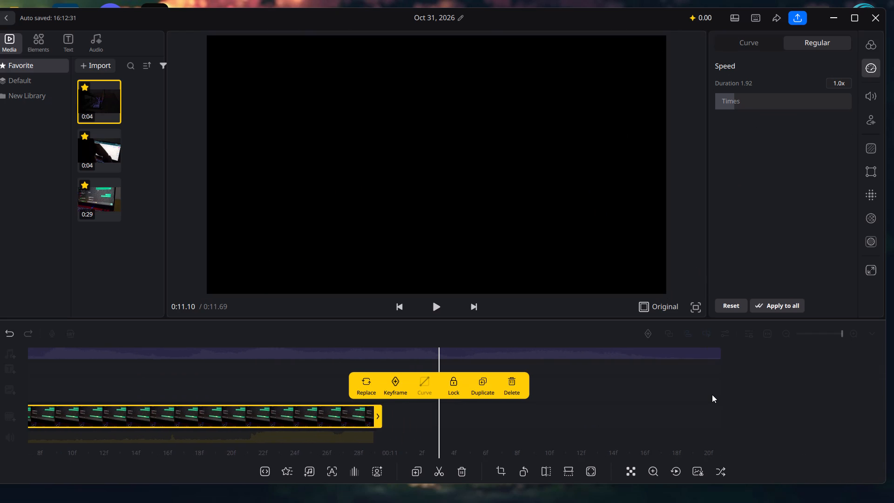
scroll(725, 395, "left", 19)
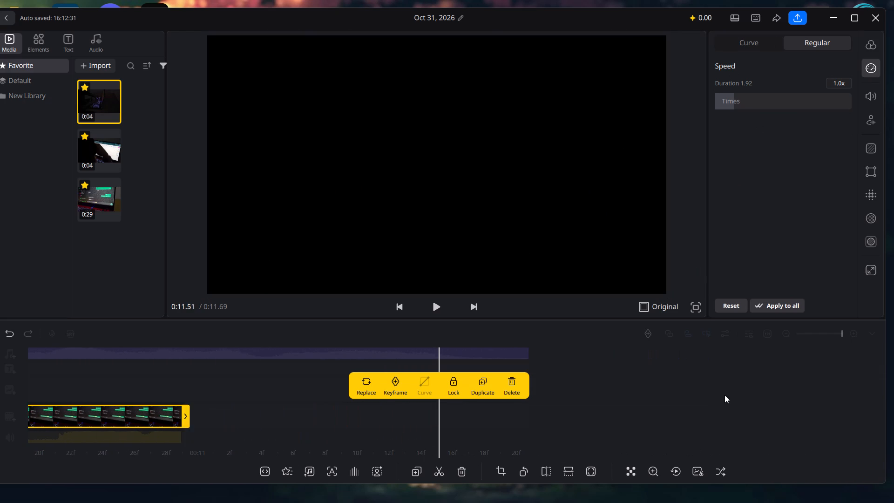
scroll(725, 395, "down", 1)
scroll(725, 395, "left", 1)
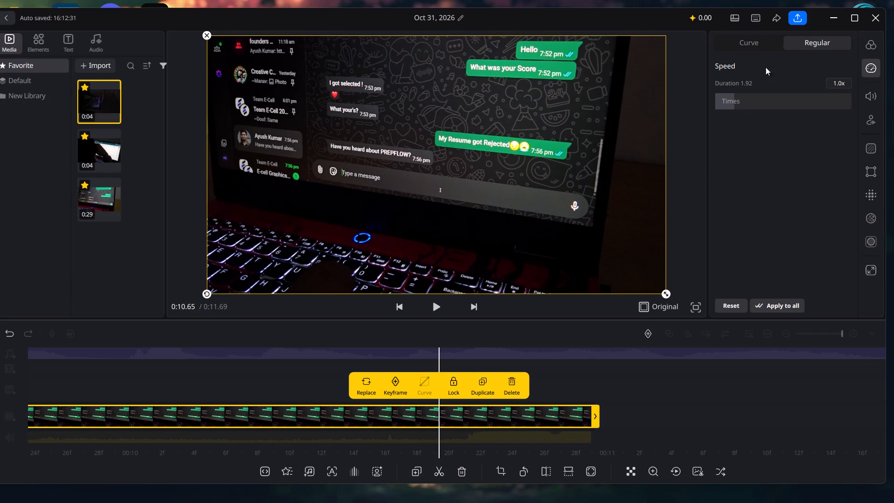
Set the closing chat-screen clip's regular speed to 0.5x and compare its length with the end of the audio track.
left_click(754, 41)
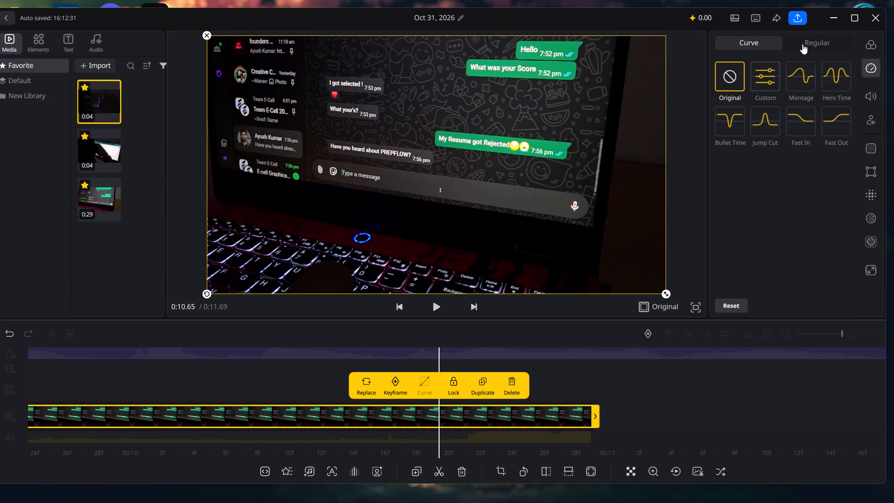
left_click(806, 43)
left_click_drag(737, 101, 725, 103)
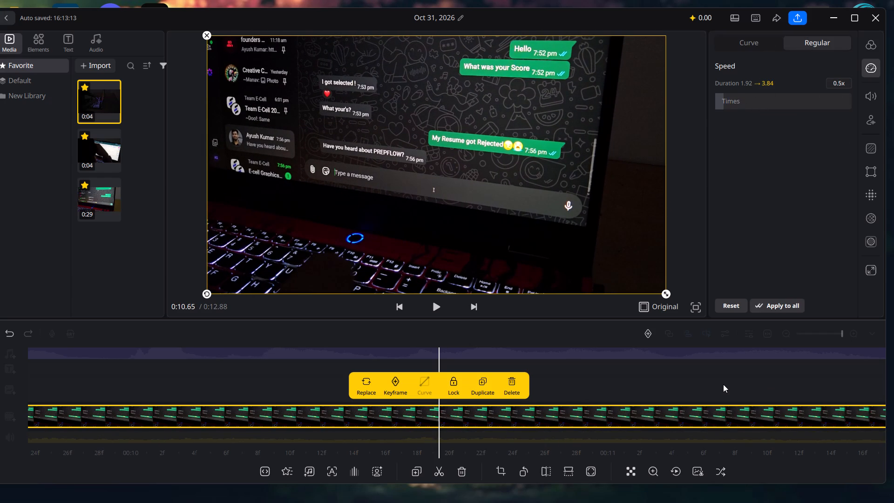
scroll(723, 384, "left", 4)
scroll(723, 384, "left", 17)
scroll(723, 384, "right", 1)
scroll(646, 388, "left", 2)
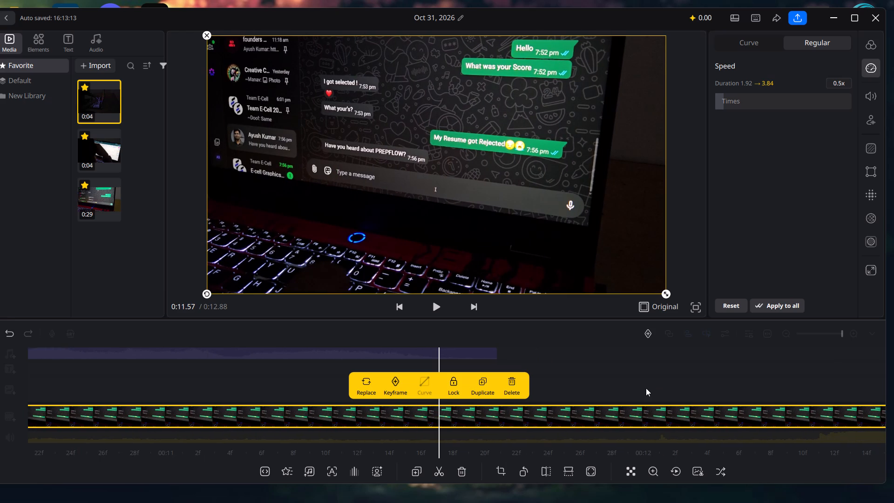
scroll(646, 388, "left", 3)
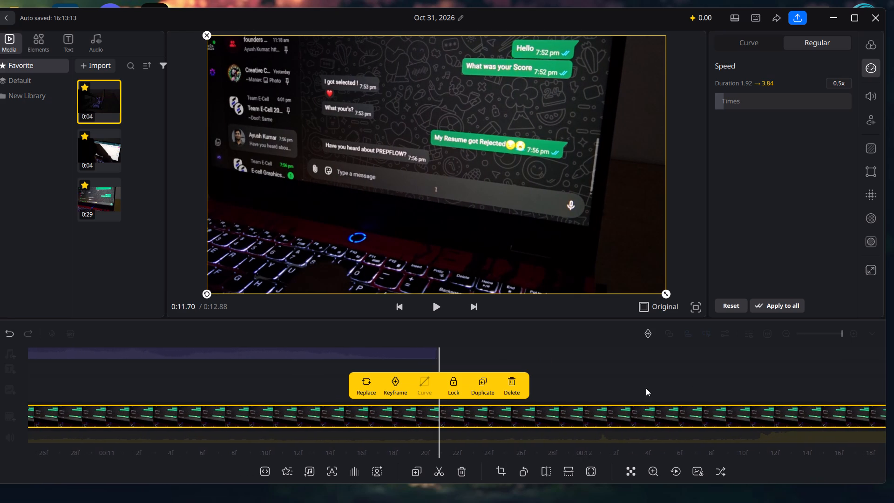
Set the closing chat-screen clip's regular speed to 0.2x.
left_click(719, 103)
left_click(719, 103)
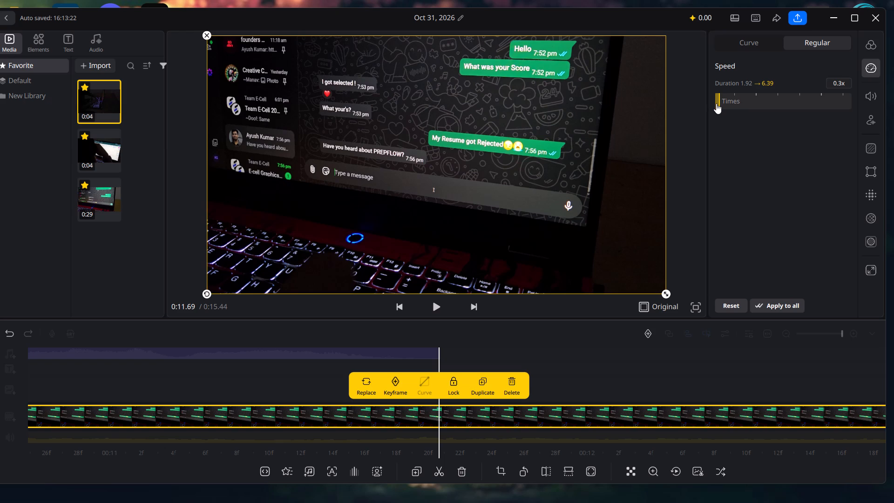
left_click(716, 103)
Play back the slowed chat-screen clip from around its start and examine the pacing and the join with the preceding clip.
scroll(530, 401, "right", 20)
scroll(530, 401, "right", 6)
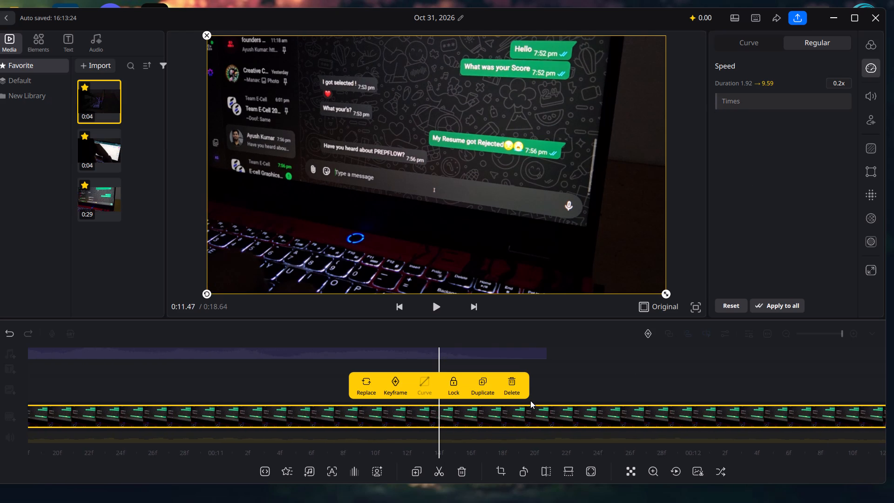
scroll(530, 401, "right", 9)
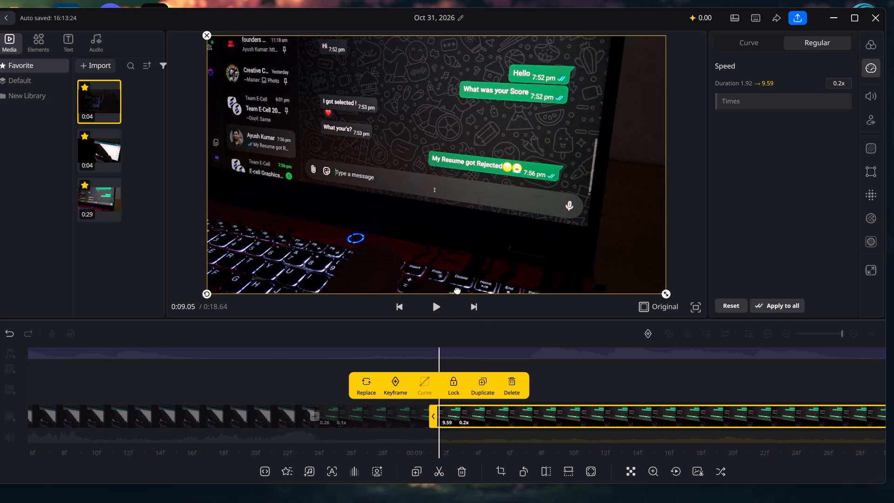
left_click(438, 306)
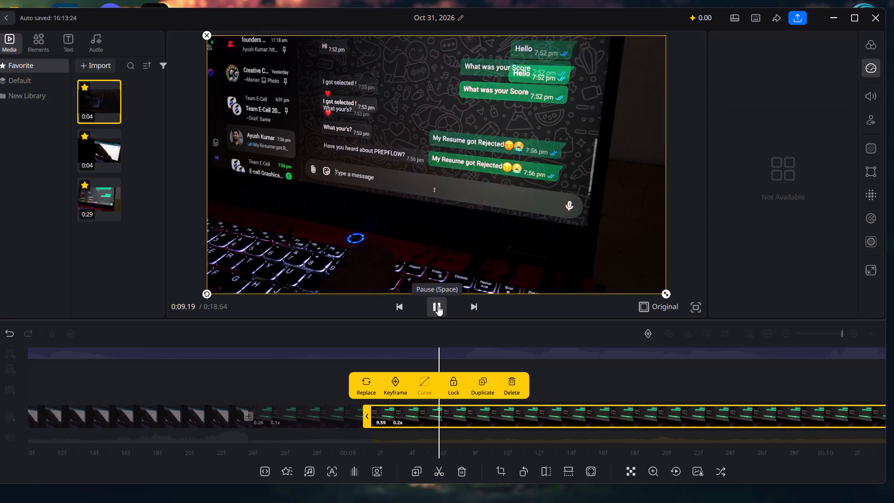
left_click(438, 306)
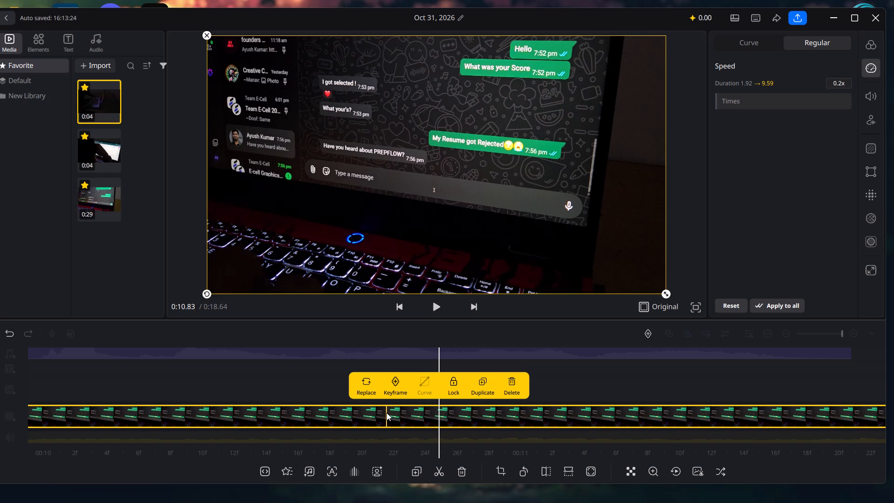
scroll(386, 413, "right", 18)
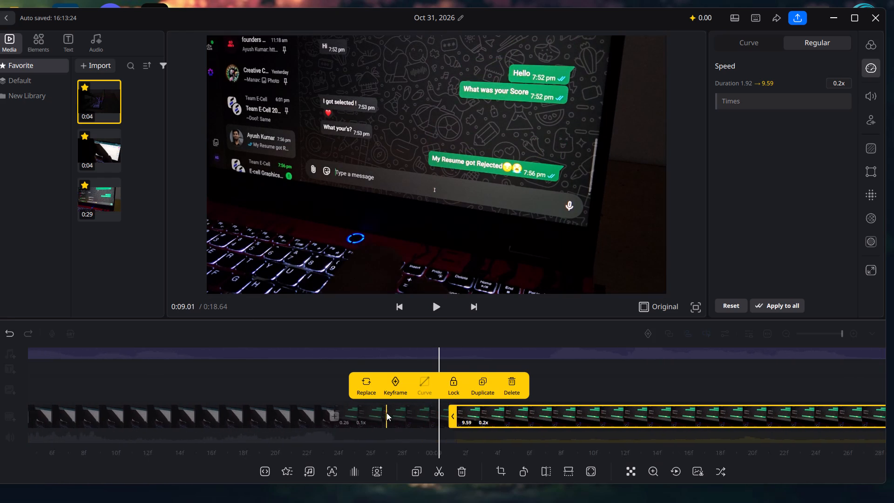
scroll(386, 413, "right", 1)
left_click(438, 317)
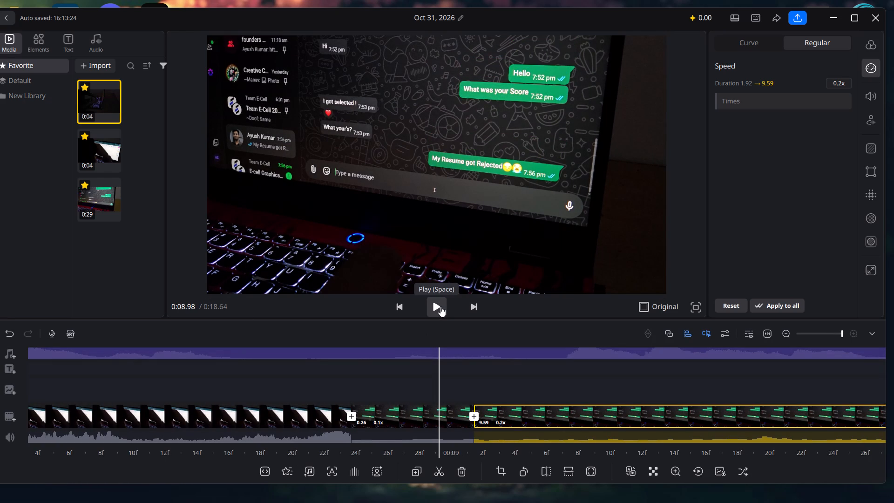
left_click(440, 306)
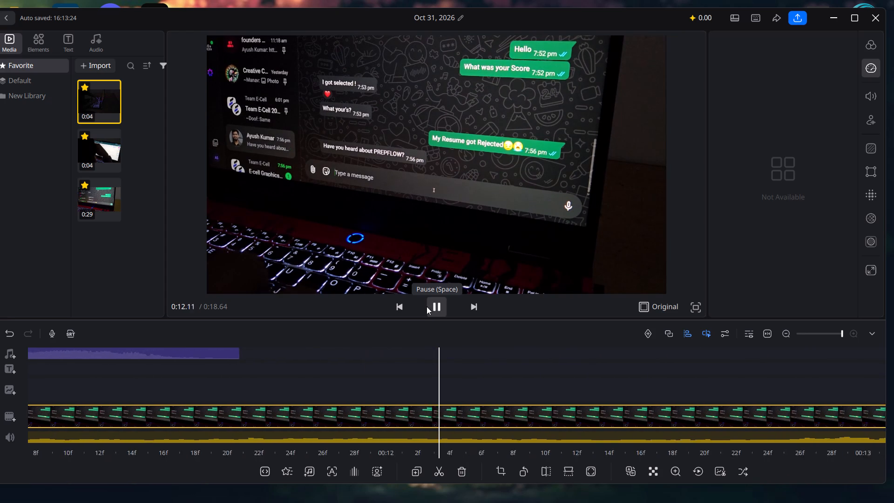
left_click(432, 306)
Split the chat-screen clip at the end of the audio track, at 0:11.69, and delete the portion after the cut.
scroll(386, 377, "right", 7)
scroll(386, 377, "left", 1)
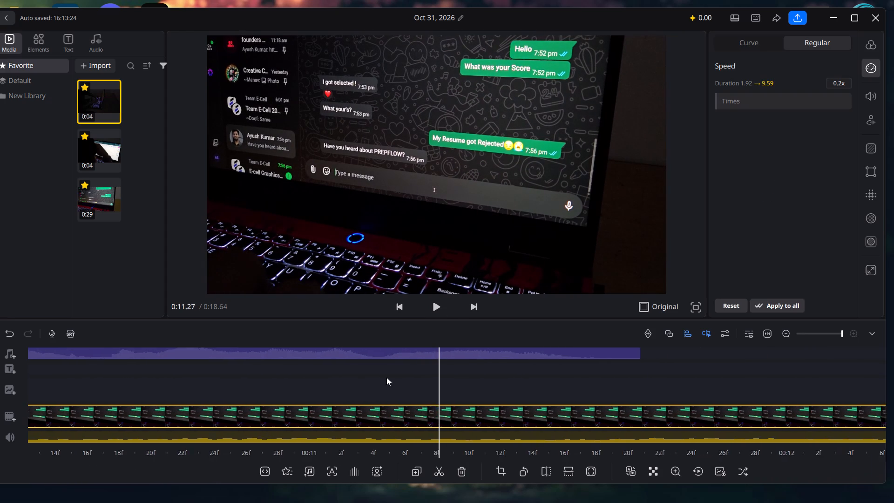
scroll(386, 377, "left", 3)
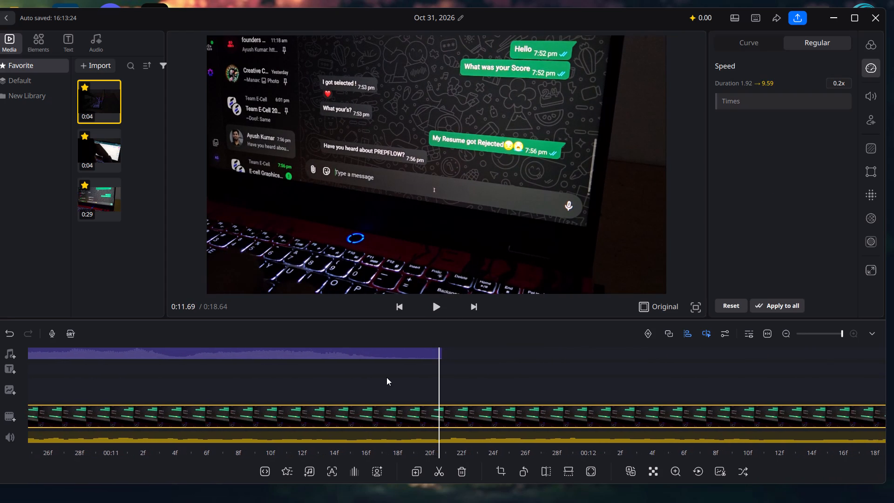
scroll(386, 377, "left", 2)
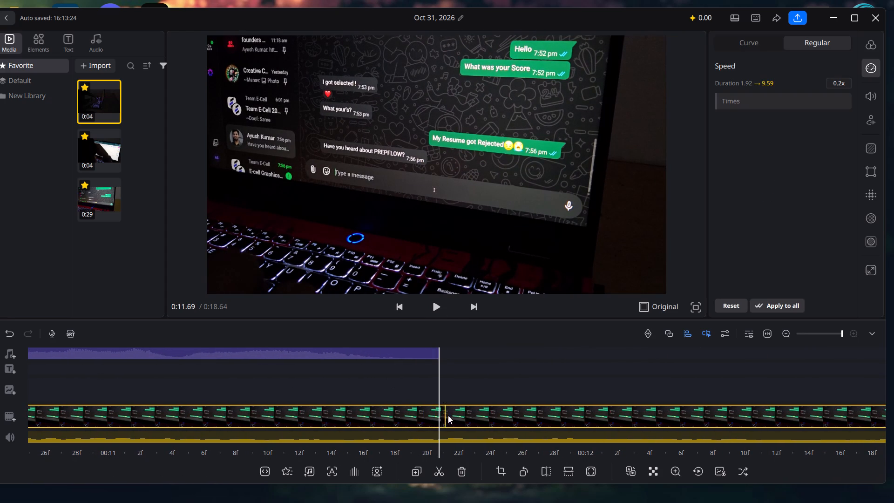
left_click(439, 415)
left_click(438, 479)
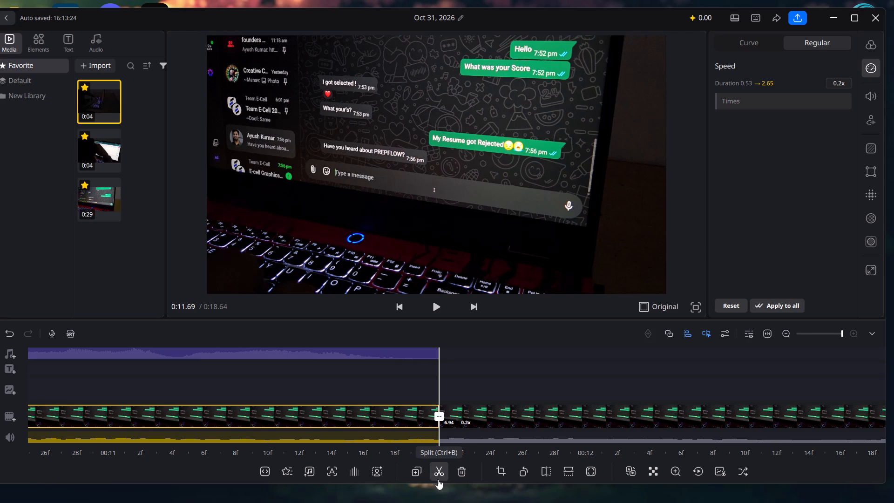
left_click(519, 423)
left_click(540, 420)
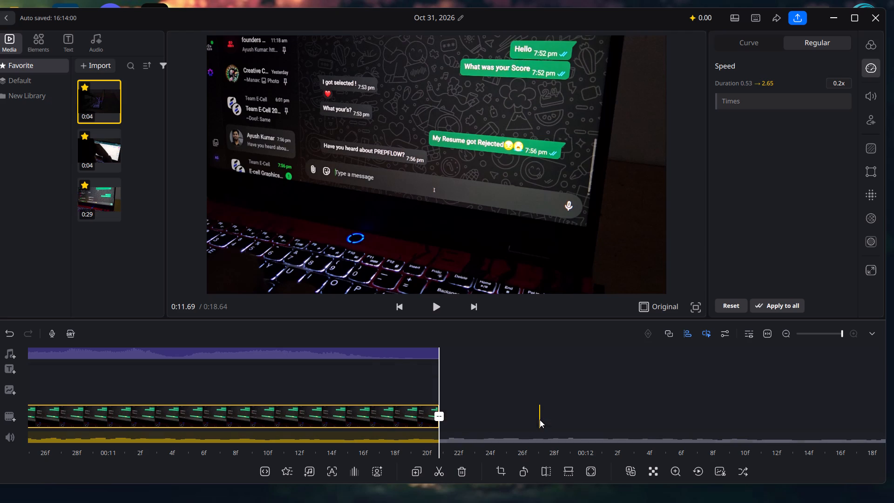
scroll(548, 415, "right", 7)
scroll(548, 415, "left", 4)
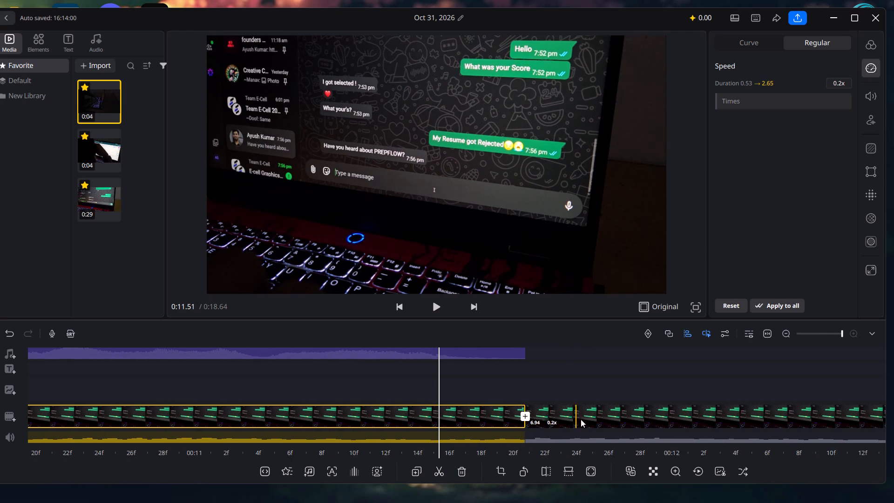
double_click(581, 419)
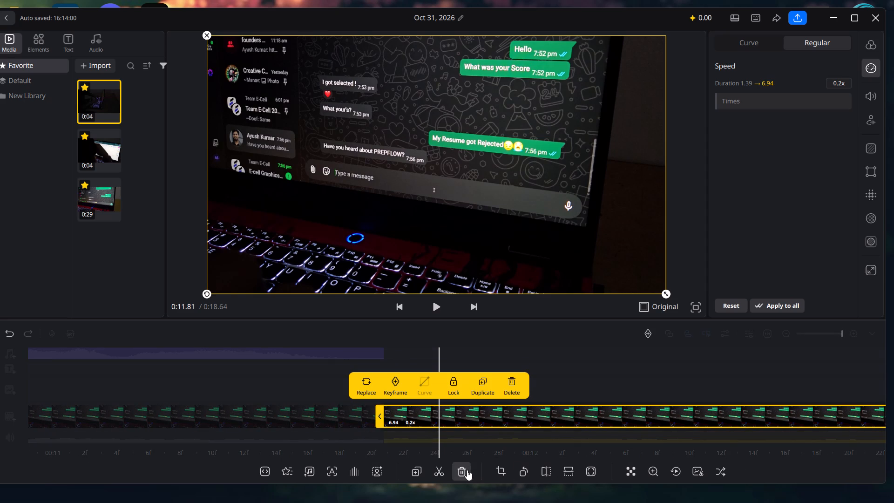
left_click(462, 469)
Return the playhead to the start of the timeline to review the edited video.
scroll(317, 418, "right", 9)
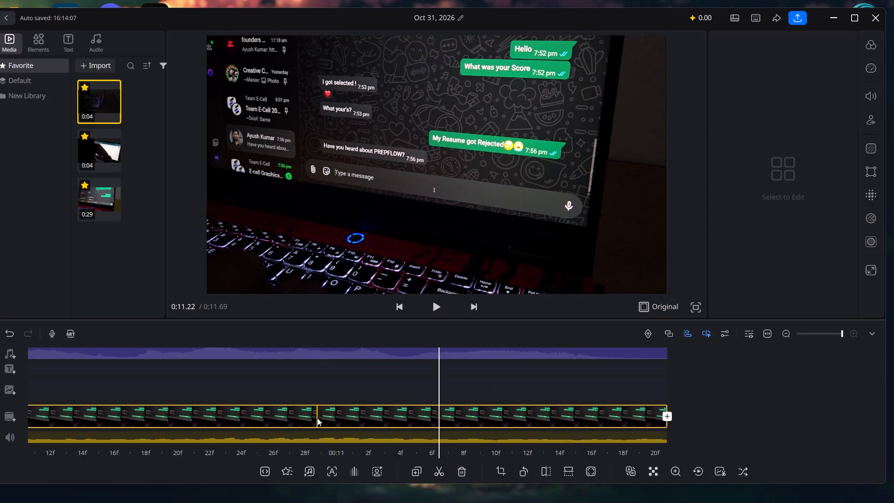
scroll(317, 418, "right", 9)
scroll(317, 418, "right", 20)
scroll(317, 418, "right", 13)
scroll(470, 403, "right", 2)
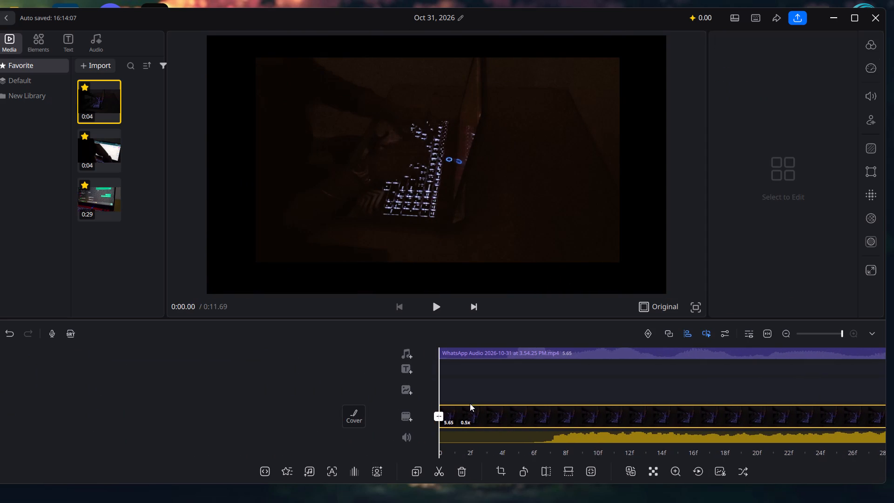
Play the edited video from the start to the end and examine how the picture and audio finish together.
left_click(438, 302)
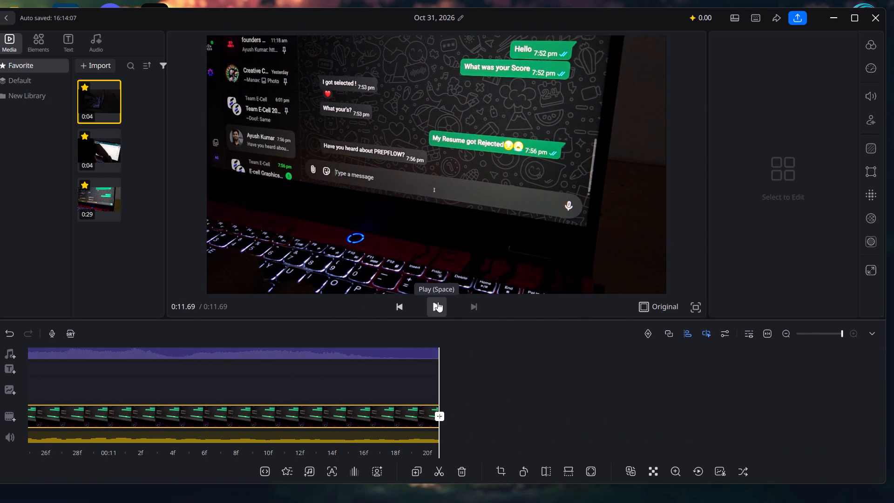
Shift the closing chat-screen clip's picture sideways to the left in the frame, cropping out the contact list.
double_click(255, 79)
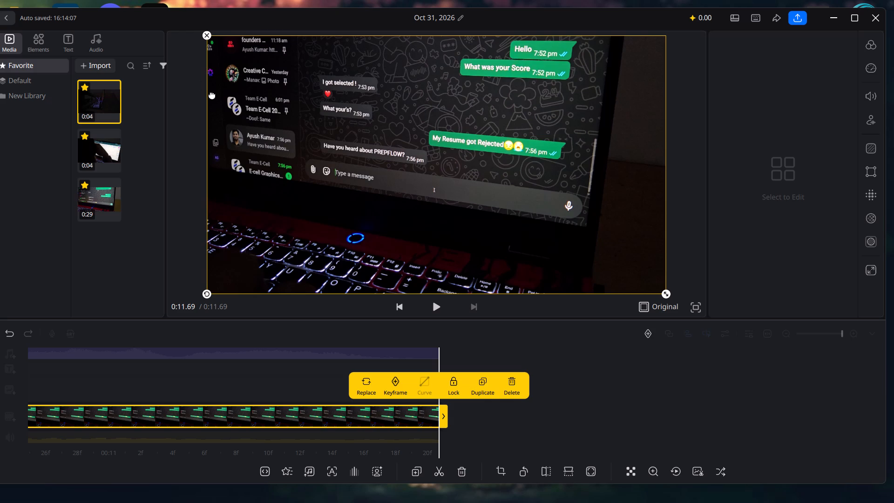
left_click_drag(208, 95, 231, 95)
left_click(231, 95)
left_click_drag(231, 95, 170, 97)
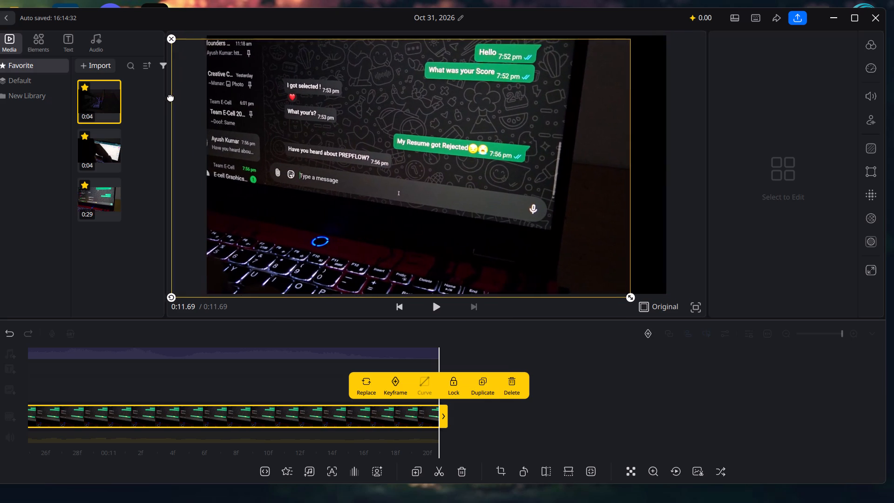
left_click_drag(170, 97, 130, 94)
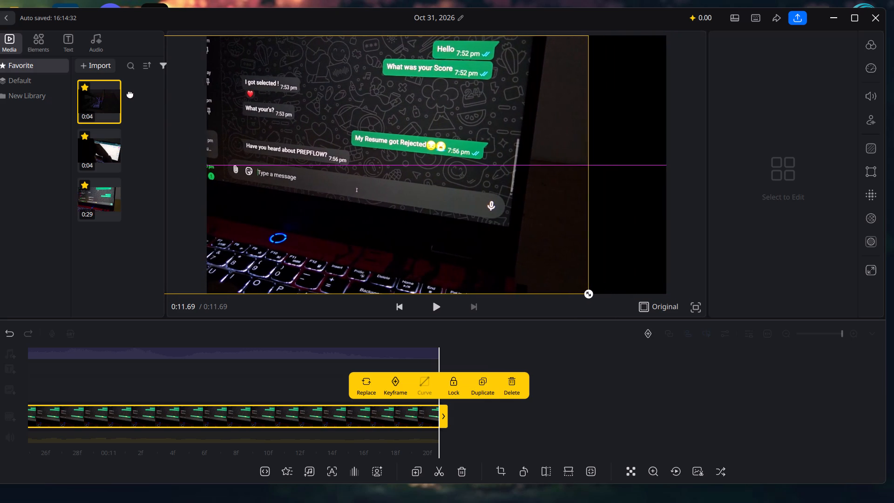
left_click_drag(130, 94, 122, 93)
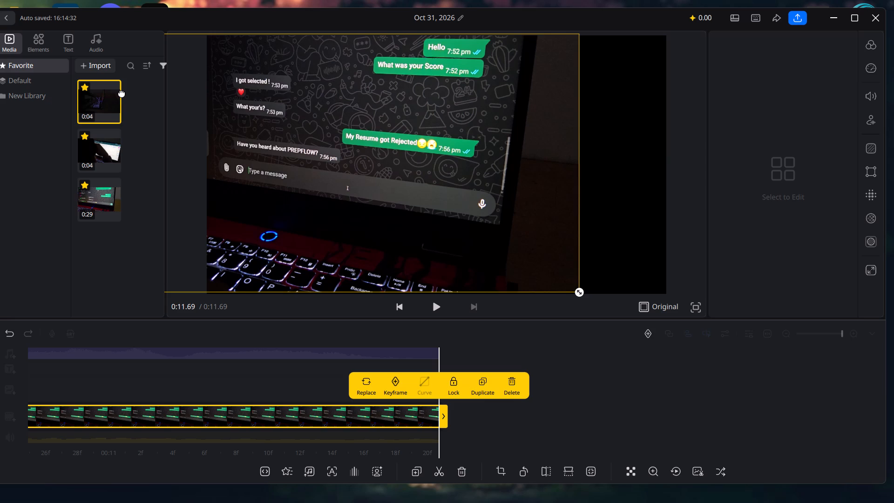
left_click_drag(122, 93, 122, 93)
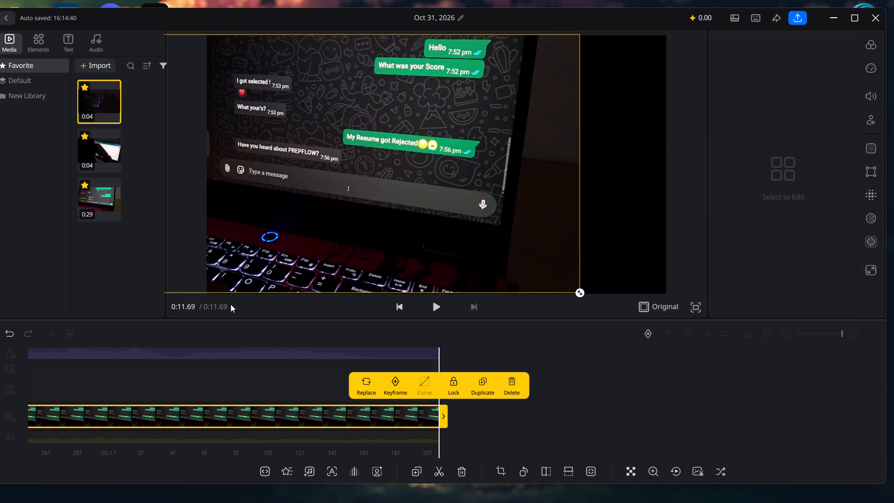
Return to the start of the timeline and play the video through to examine the repositioned chat-screen picture.
scroll(233, 366, "right", 20)
scroll(233, 366, "right", 19)
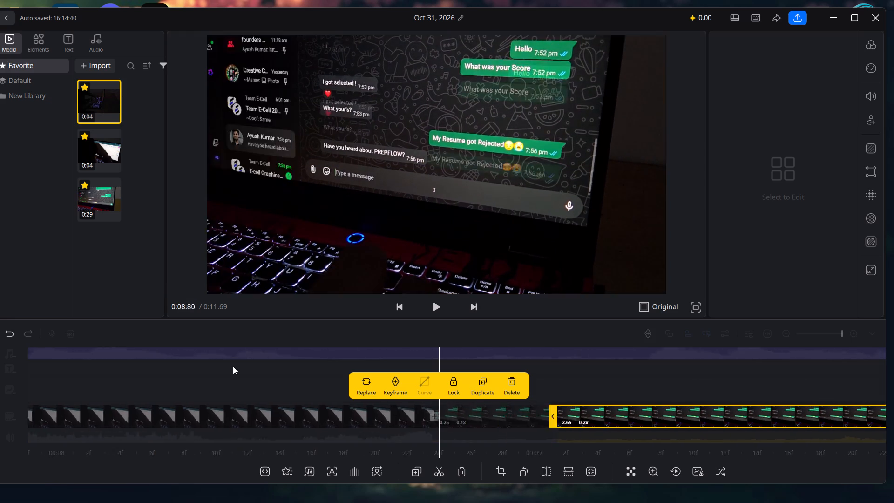
scroll(233, 366, "right", 20)
scroll(233, 366, "right", 9)
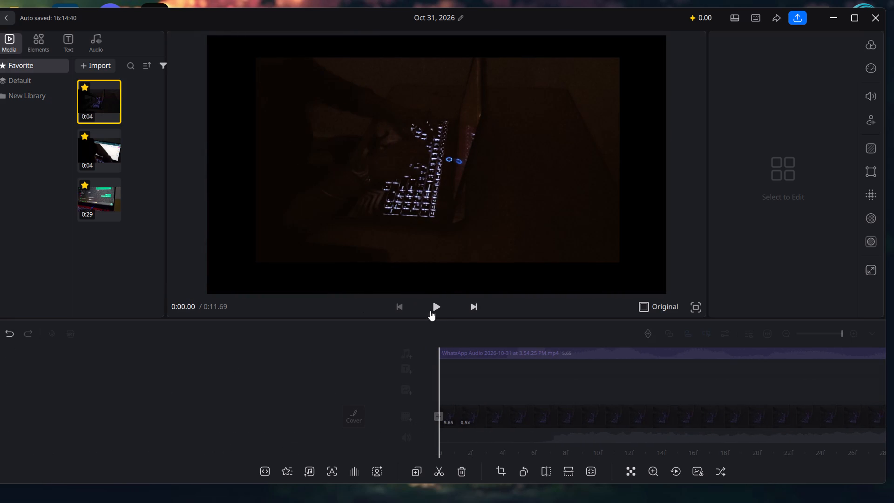
left_click(431, 312)
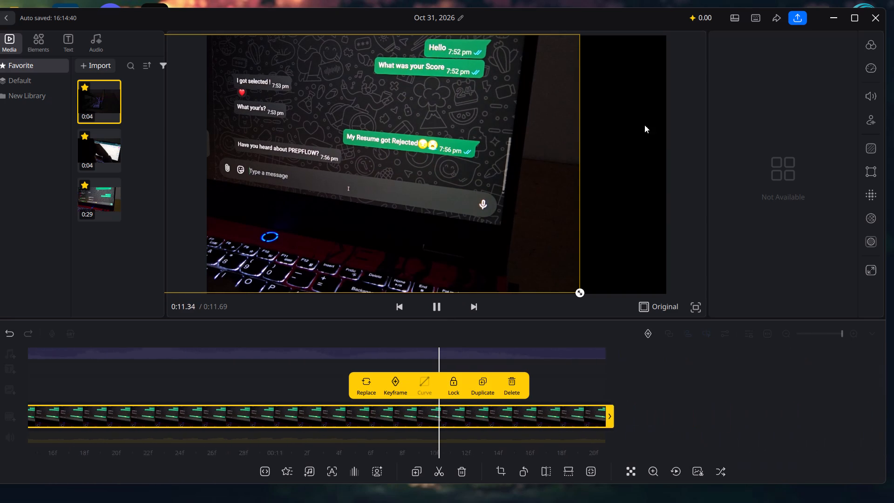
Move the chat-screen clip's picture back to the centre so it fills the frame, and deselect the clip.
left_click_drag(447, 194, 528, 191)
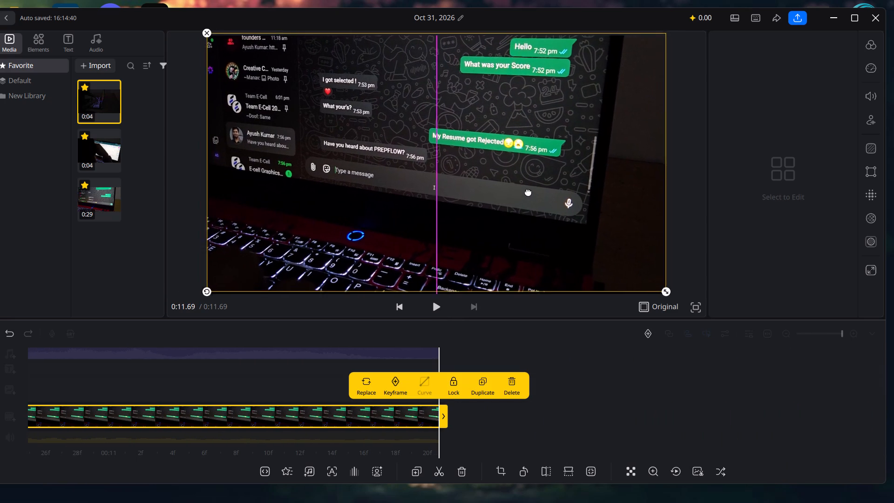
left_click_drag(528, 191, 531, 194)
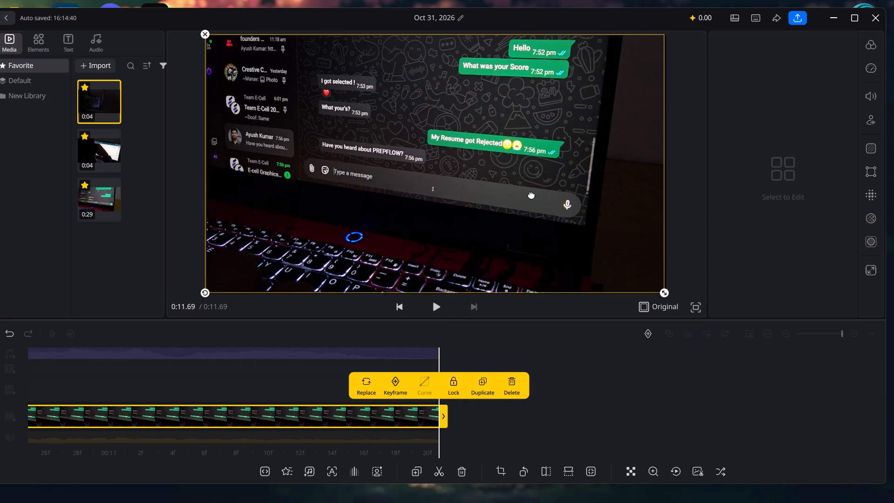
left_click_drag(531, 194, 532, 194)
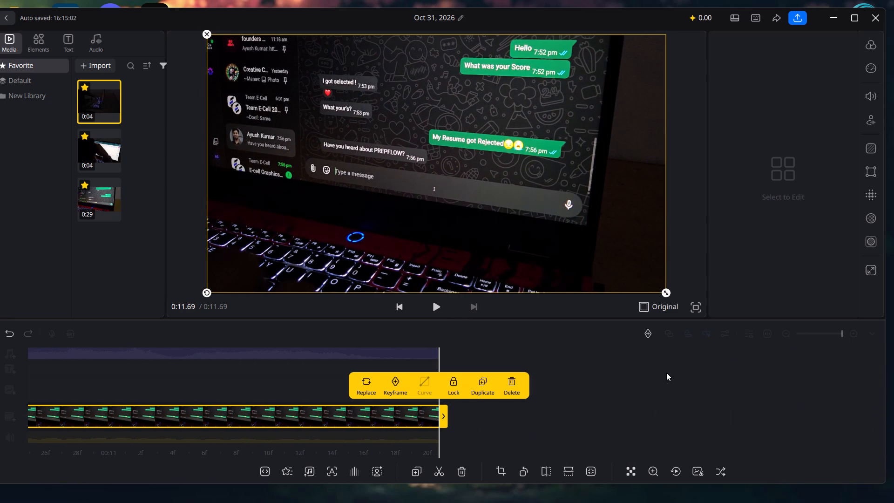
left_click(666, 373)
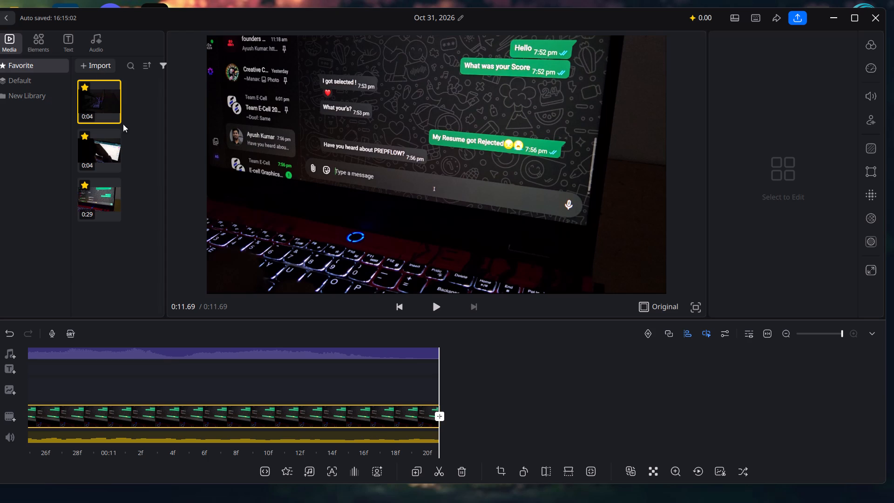
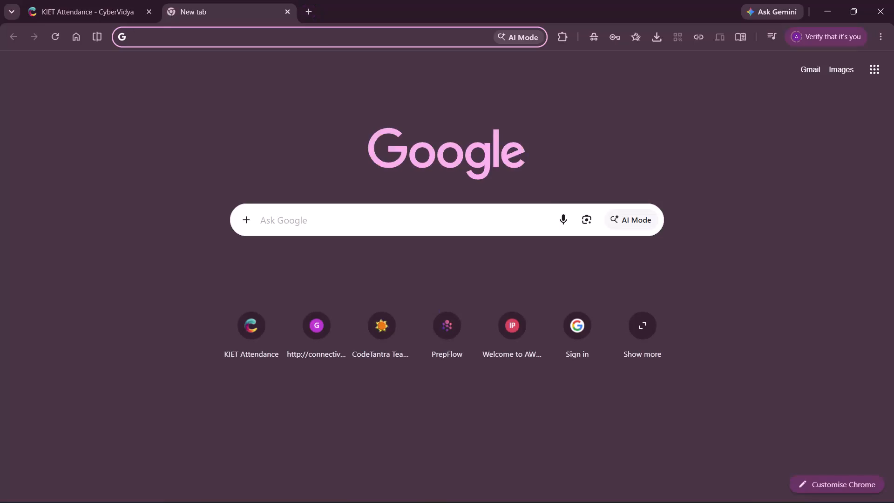
Search the web for "blurr" and look through the image results.
type("lurr")
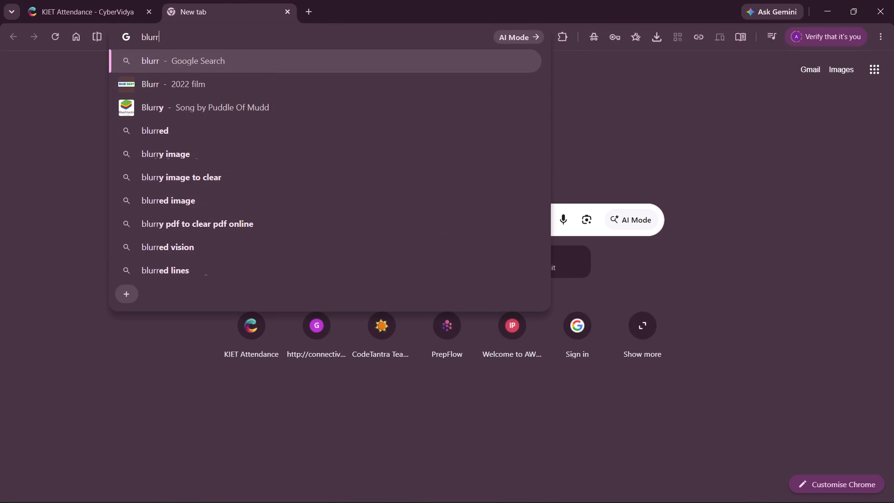
key("Return")
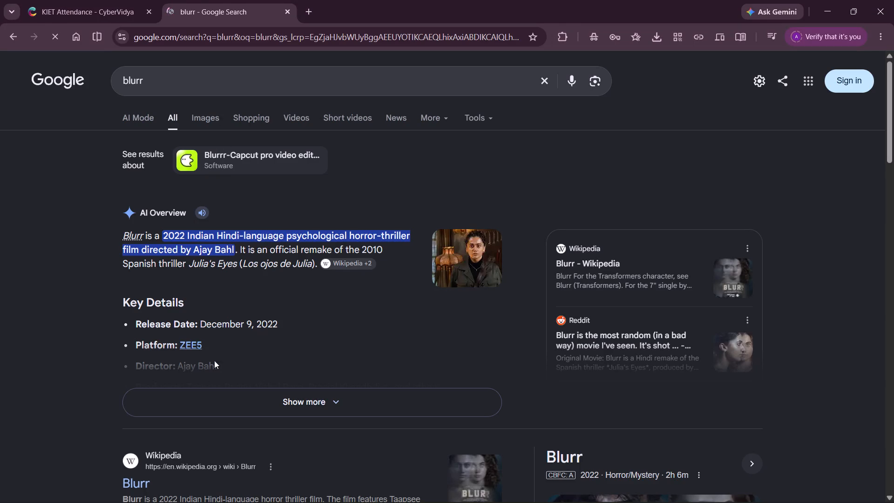
scroll(187, 391, "down", 3)
scroll(187, 391, "up", 7)
left_click(200, 114)
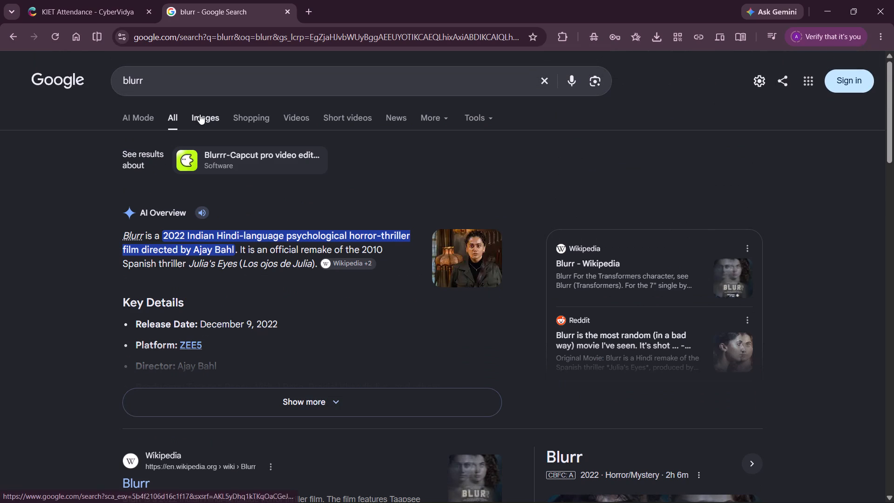
scroll(391, 255, "down", 6)
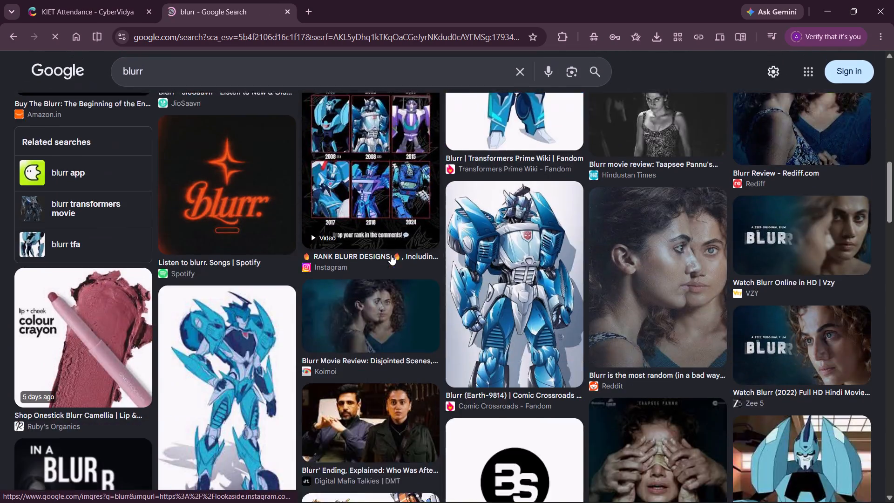
scroll(391, 255, "up", 9)
Refine the image search to "blurr image" and browse the results for a usable blurred picture.
left_click(261, 84)
key("space")
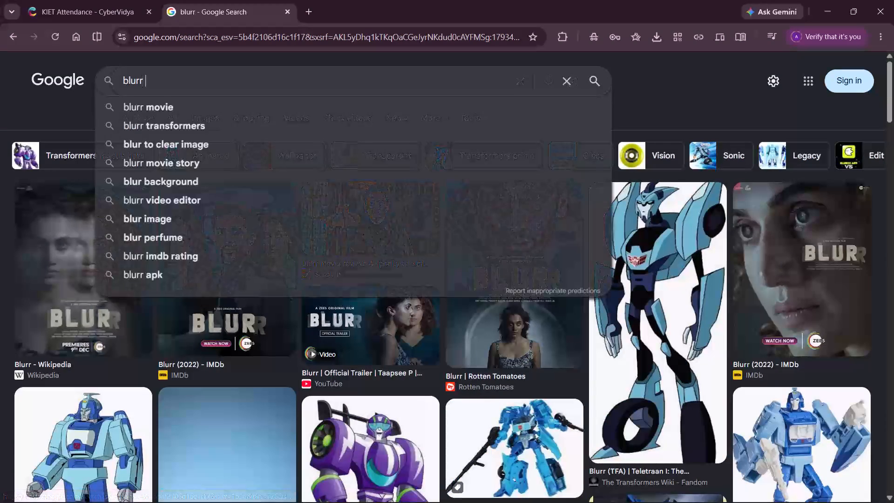
type("ima")
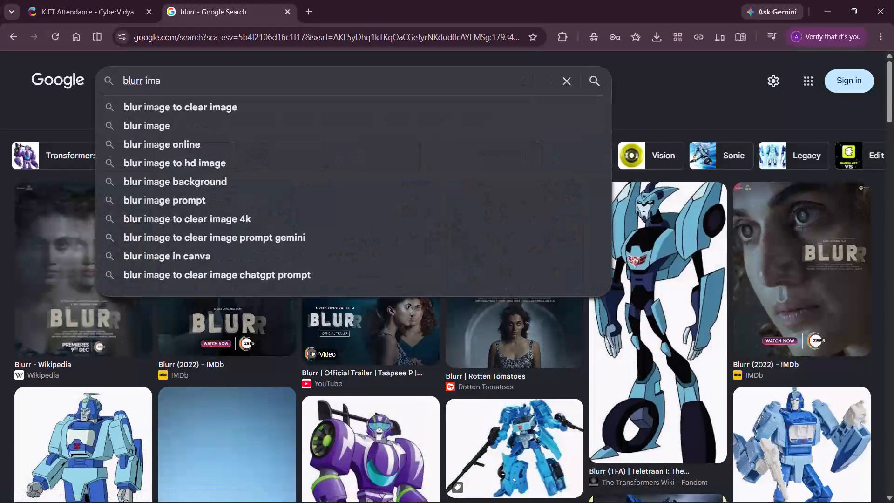
type("ge")
key("Return")
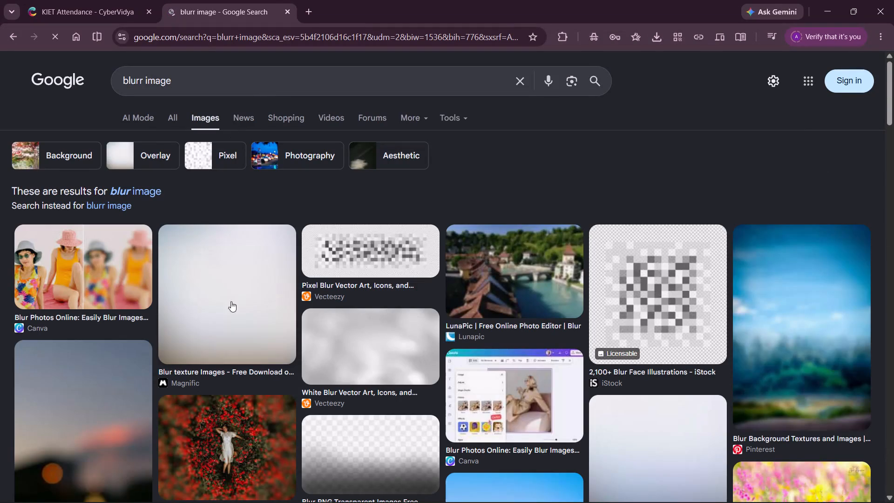
scroll(414, 329, "down", 4)
scroll(414, 329, "up", 5)
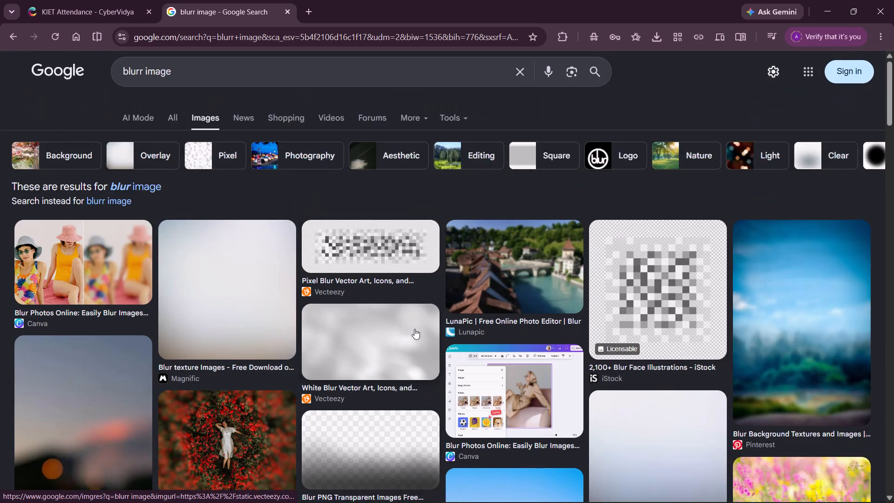
scroll(414, 329, "down", 3)
scroll(414, 329, "up", 1)
scroll(414, 335, "down", 3)
scroll(414, 335, "up", 5)
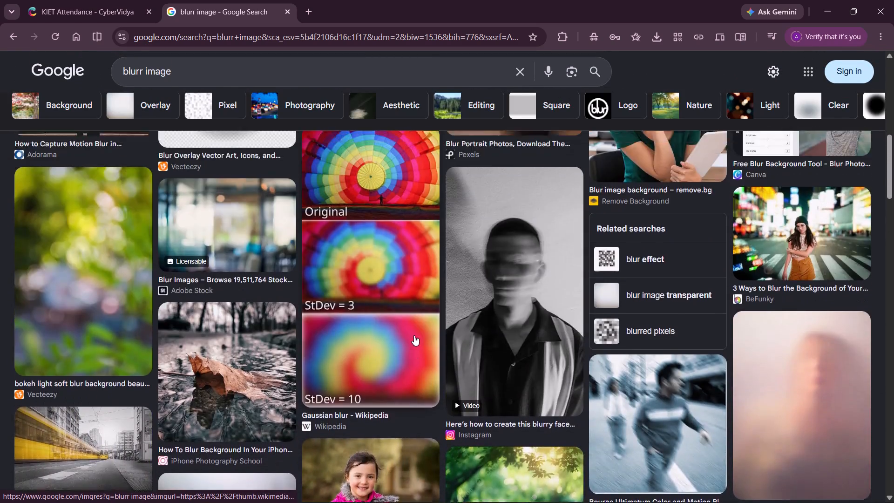
scroll(414, 335, "up", 2)
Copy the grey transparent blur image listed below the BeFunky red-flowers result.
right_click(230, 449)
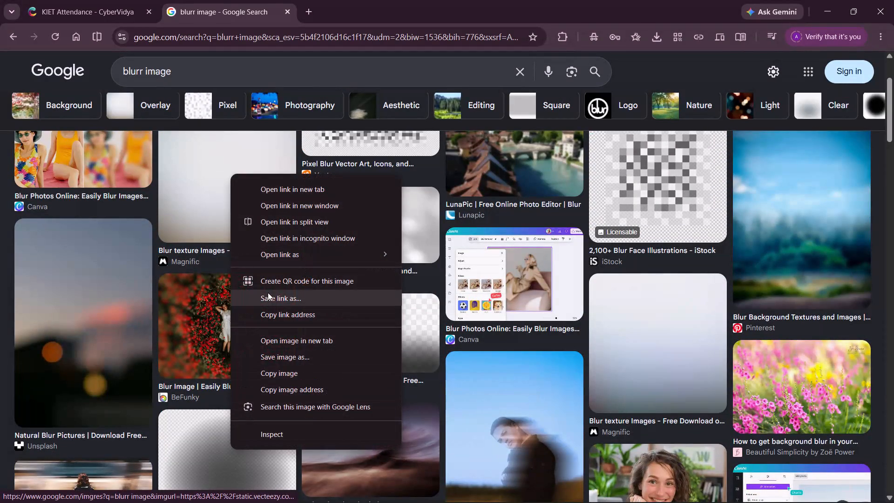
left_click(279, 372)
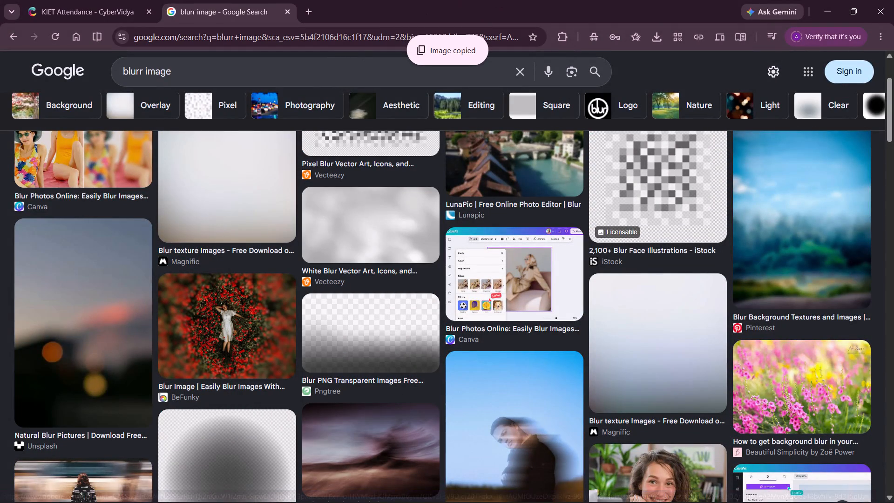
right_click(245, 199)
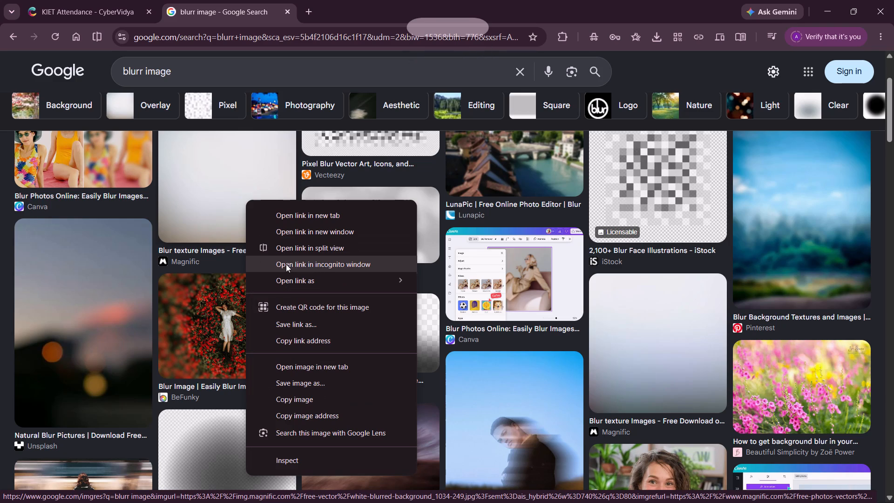
Replace the image search query with "black screen" and run it.
left_click_drag(270, 80, 242, 68)
triple_click(242, 68)
left_click(242, 68)
type("black screen")
key("Return")
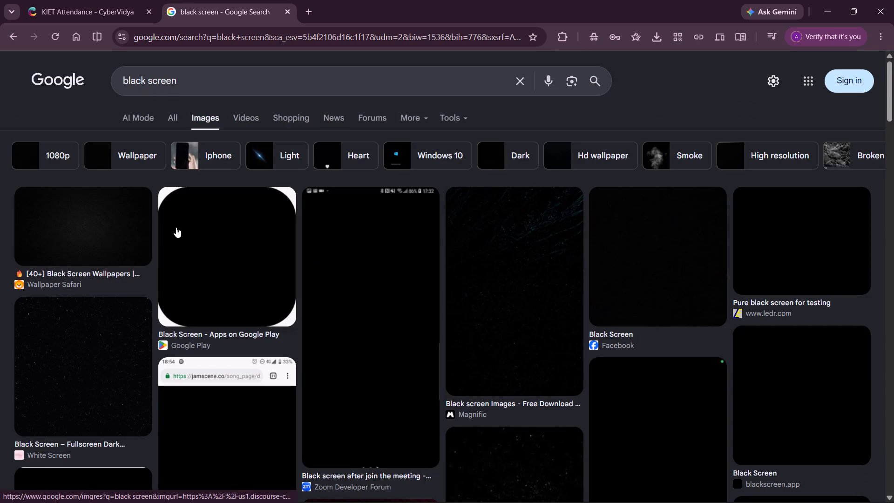
Preview several black screen results and copy the image from the Magnific result.
right_click(107, 214)
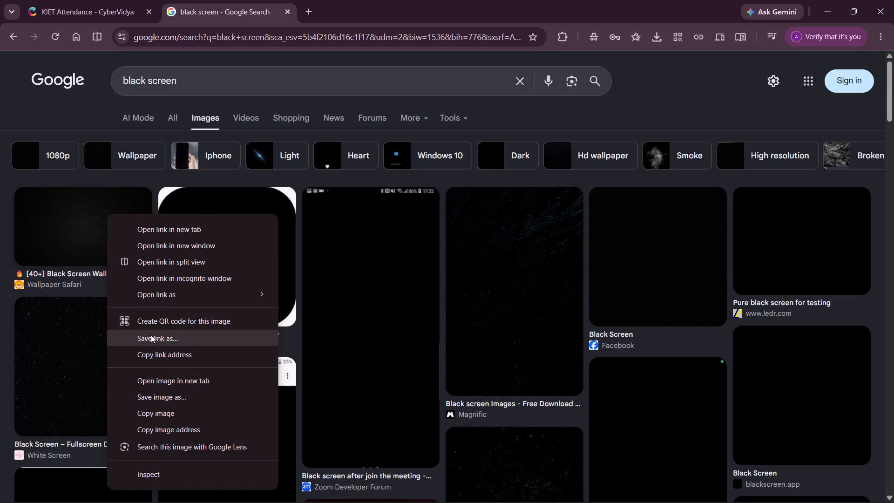
left_click(70, 210)
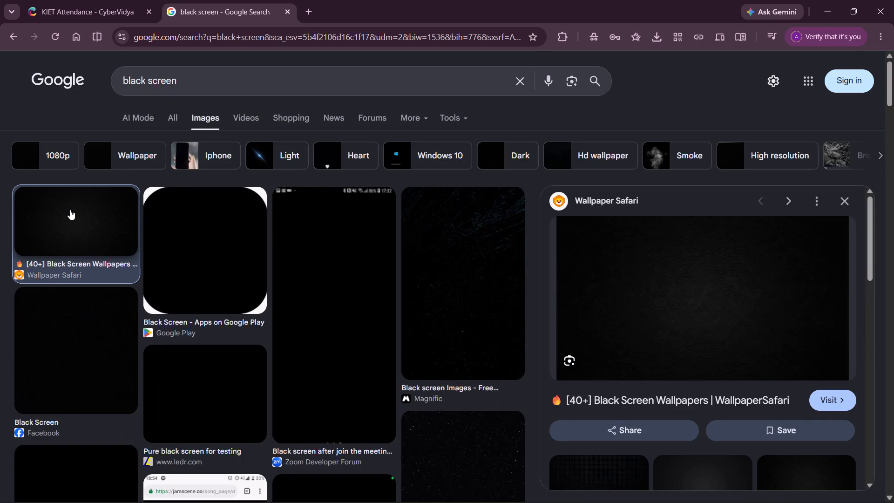
scroll(70, 210, "down", 1)
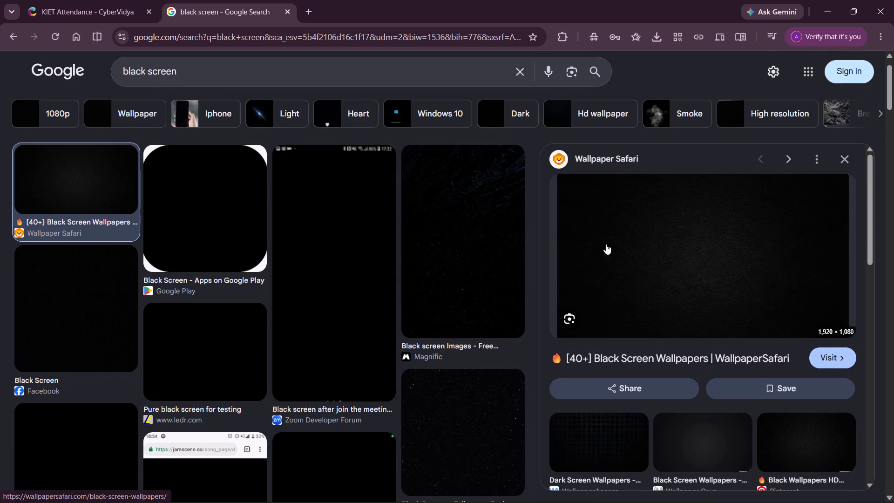
left_click(358, 256)
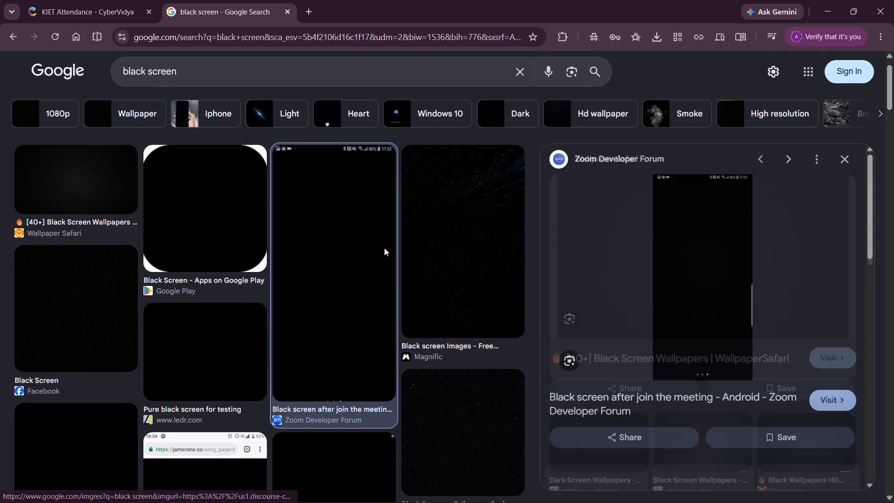
left_click(495, 238)
right_click(684, 296)
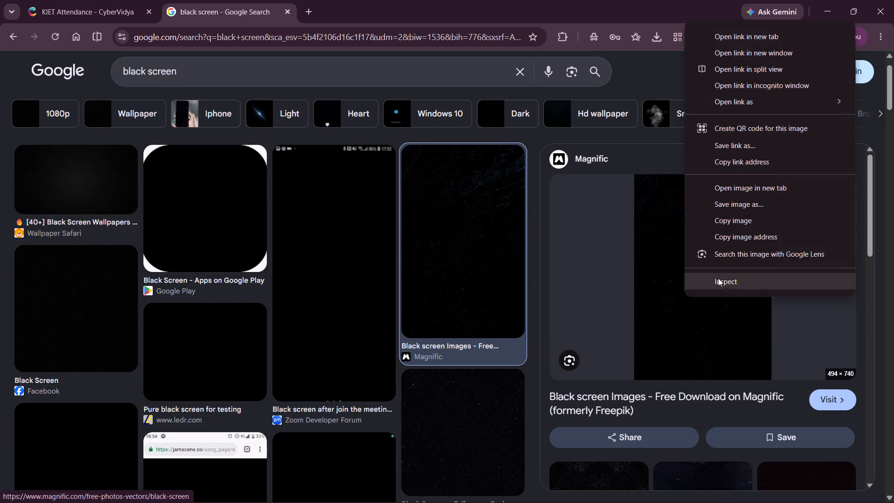
left_click(744, 228)
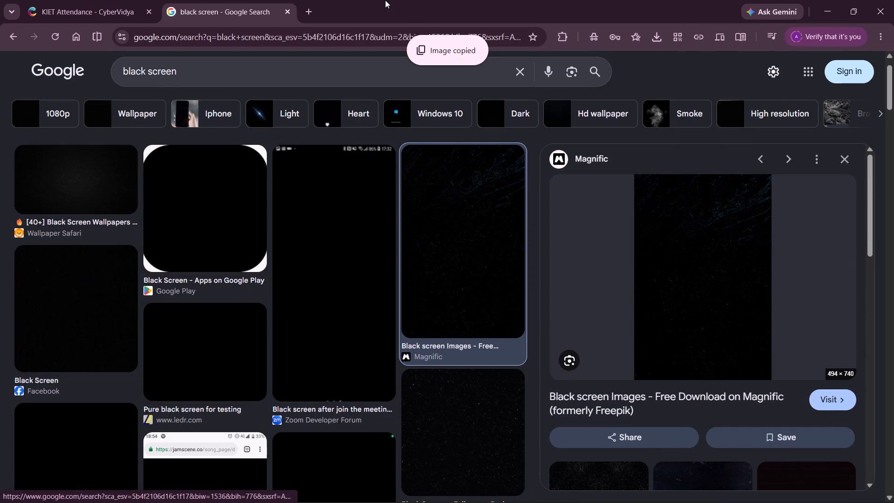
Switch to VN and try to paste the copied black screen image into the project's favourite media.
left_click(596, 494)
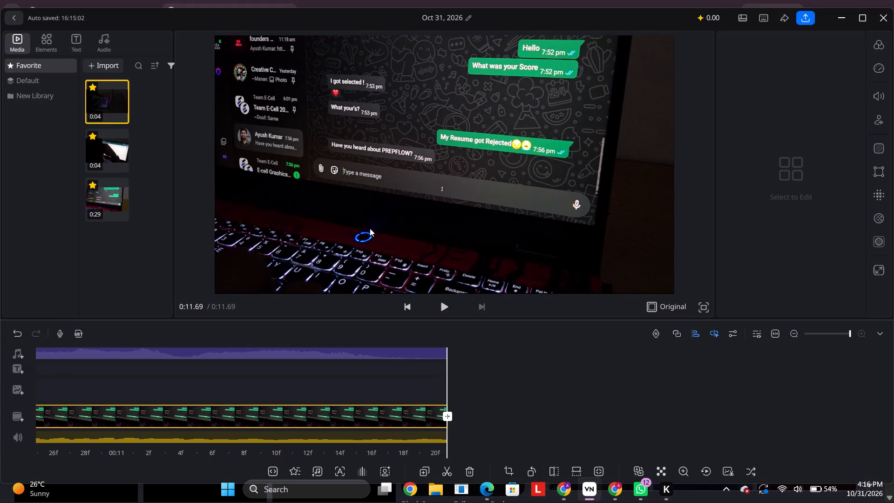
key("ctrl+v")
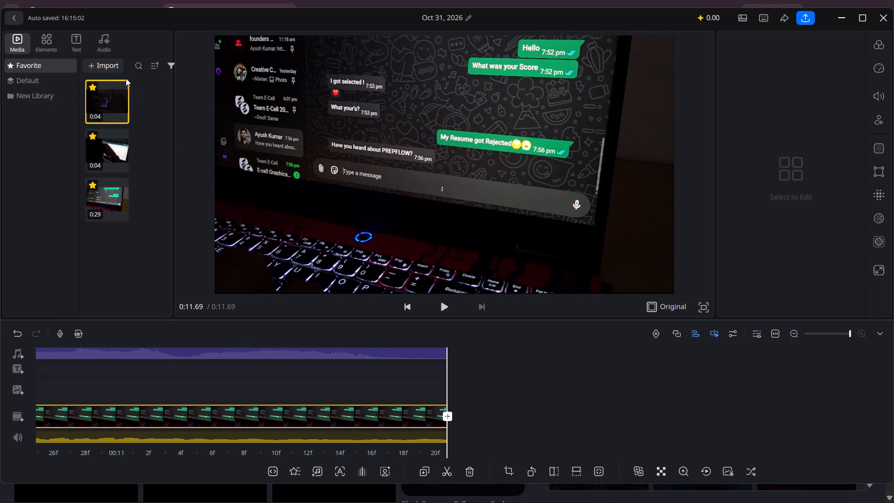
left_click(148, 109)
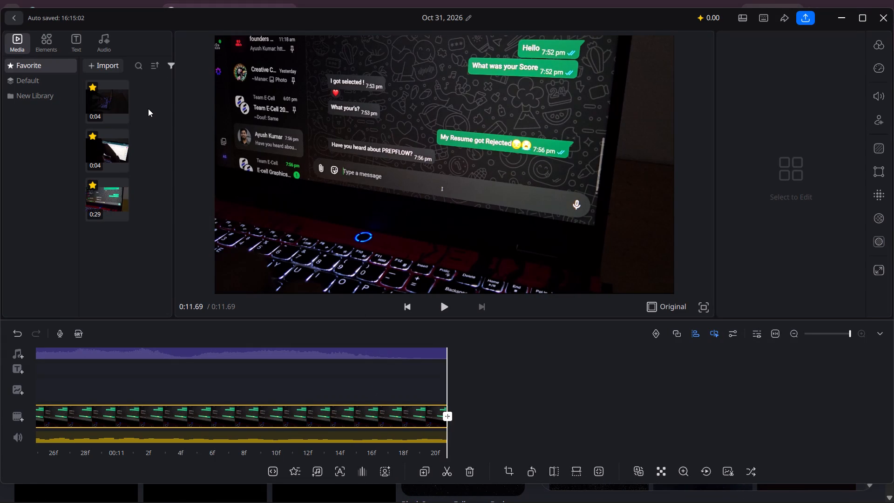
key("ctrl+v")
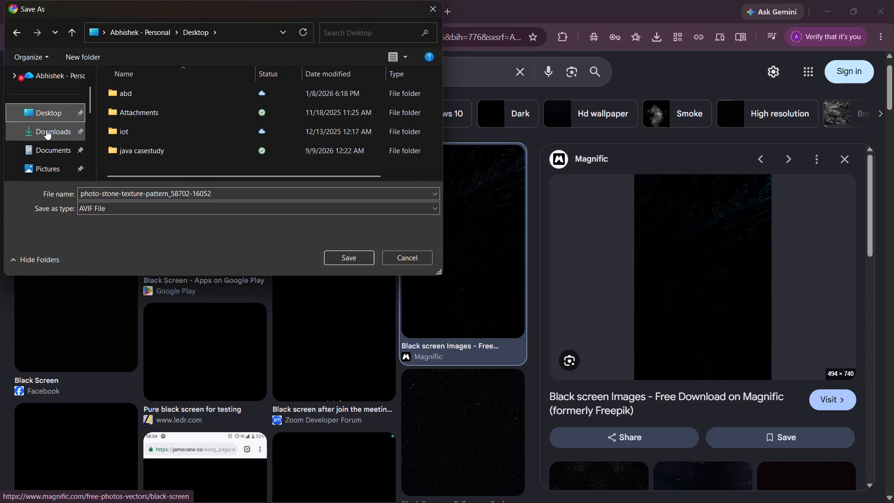
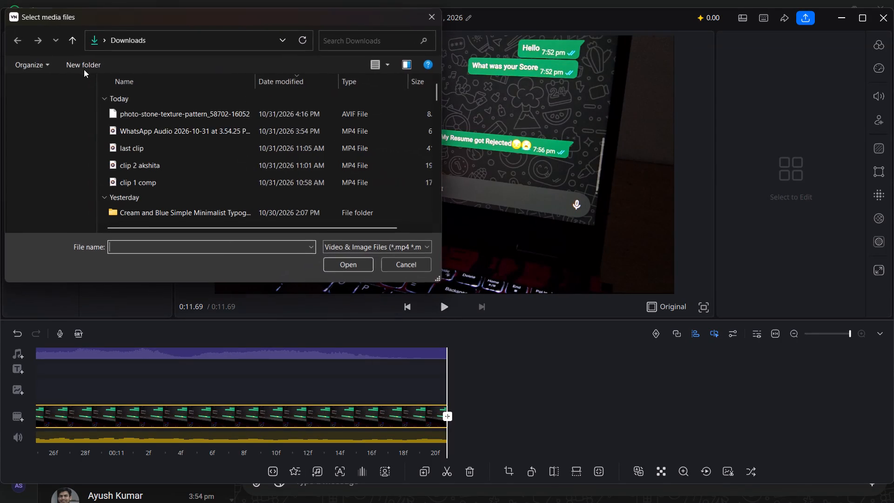
Import the downloaded photo-stone-texture-pattern AVIF image into the project's favourite media.
double_click(153, 112)
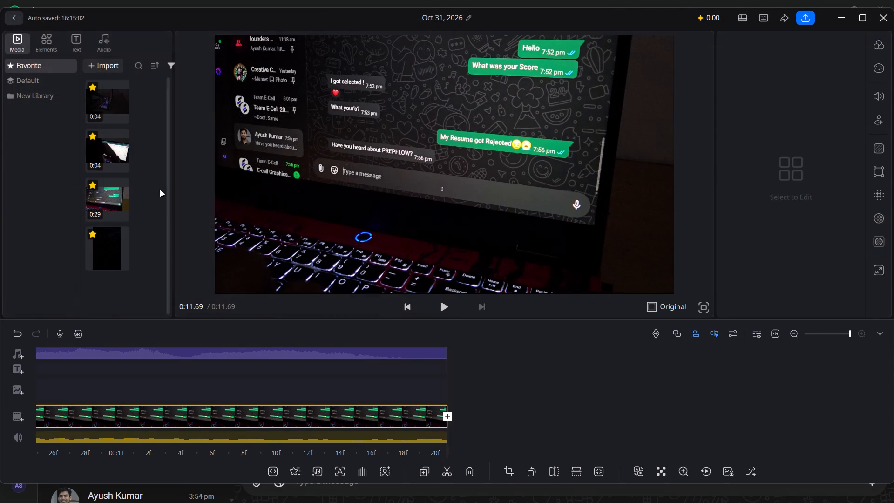
Add the photo-stone-texture-pattern image from Downloads as an overlay clip at the end of the video, at 0:11.69.
left_click(109, 253)
scroll(290, 227, "down", 1, "ctrl")
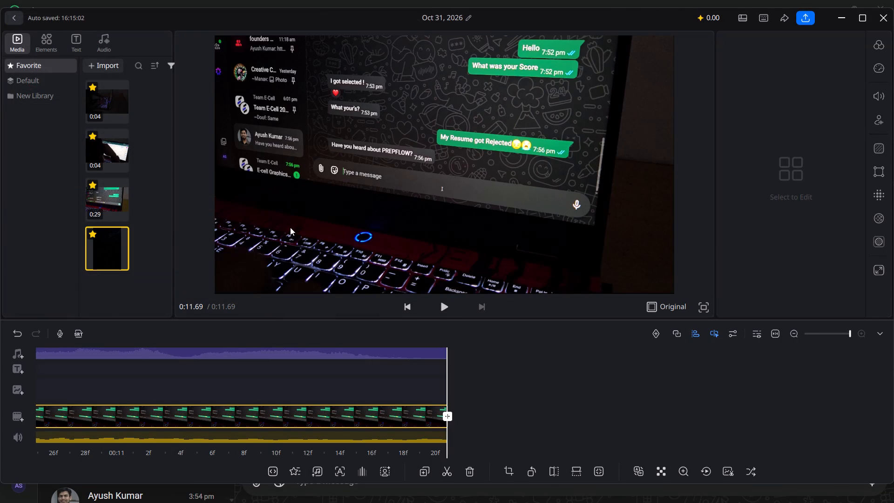
scroll(290, 227, "down", 1, "ctrl")
left_click(13, 387)
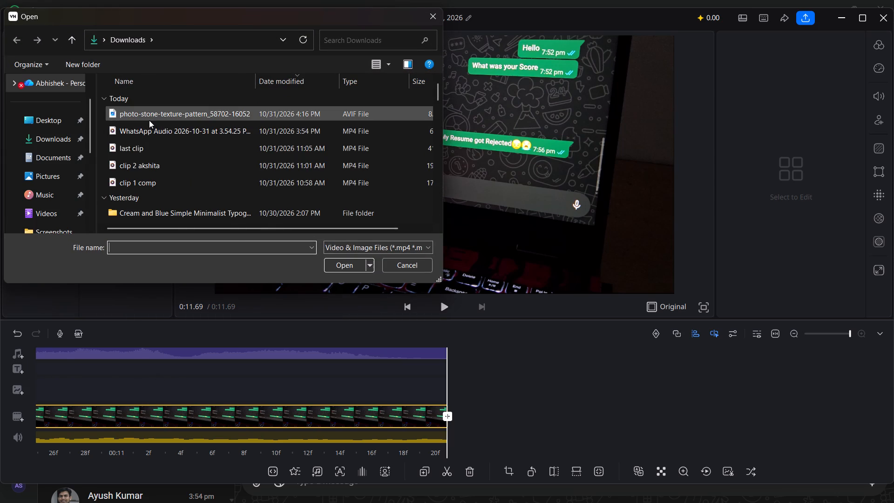
double_click(149, 120)
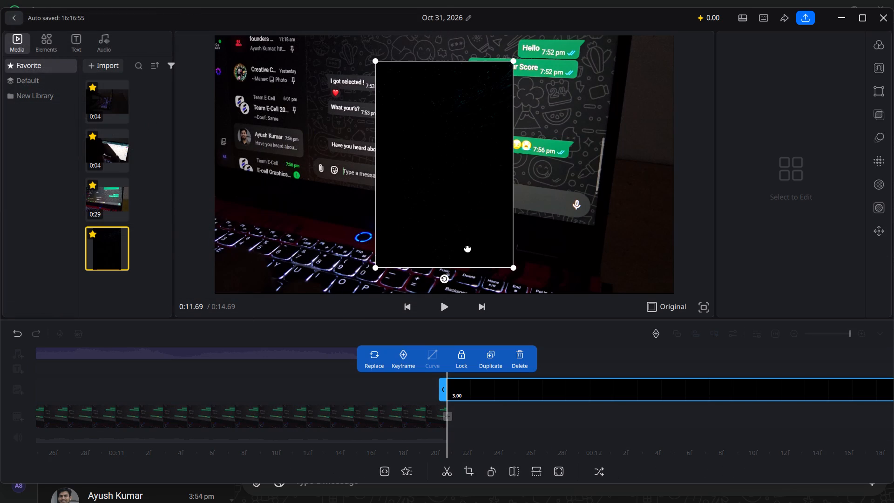
Resize and reposition the black overlay in the preview so it covers the chat list beside the conversation.
left_click_drag(513, 268, 380, 156)
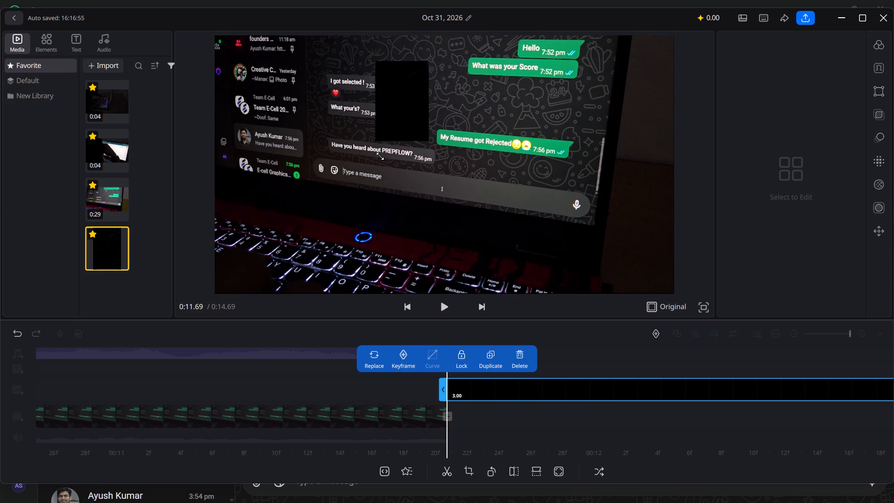
left_click_drag(380, 156, 378, 153)
left_click_drag(391, 109, 257, 96)
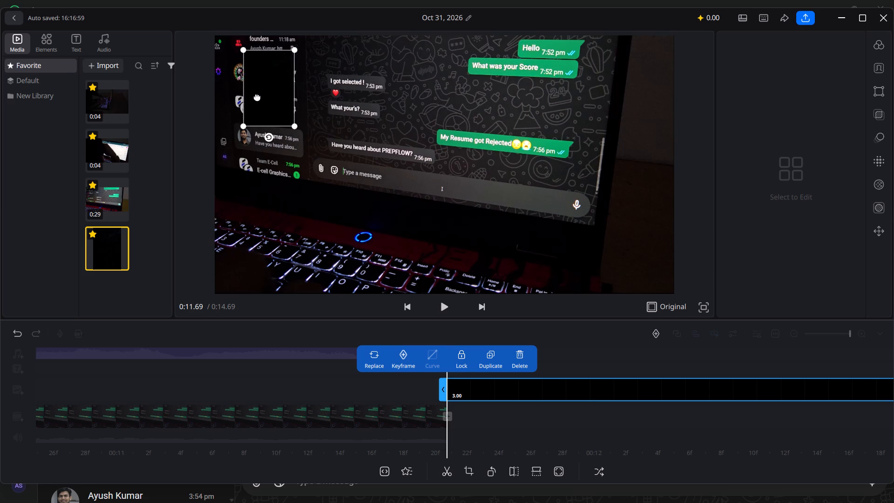
left_click_drag(257, 96, 250, 85)
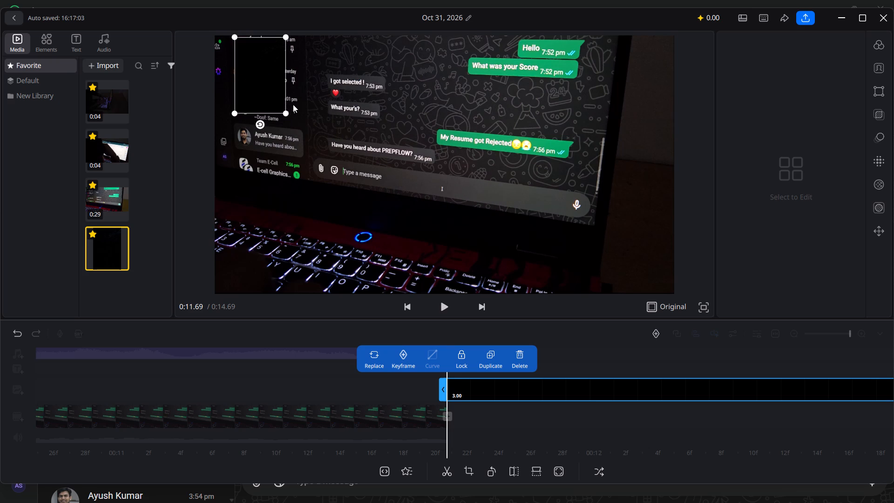
left_click_drag(285, 111, 291, 178)
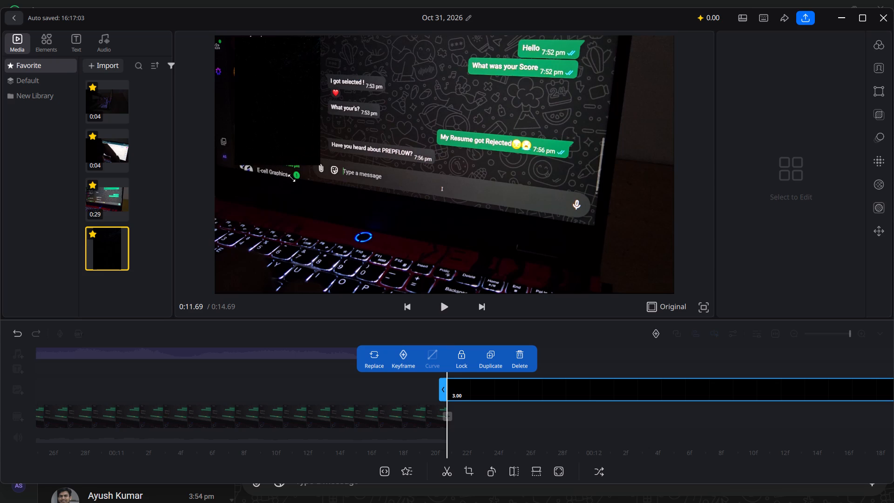
left_click_drag(291, 178, 291, 181)
left_click_drag(290, 127, 274, 127)
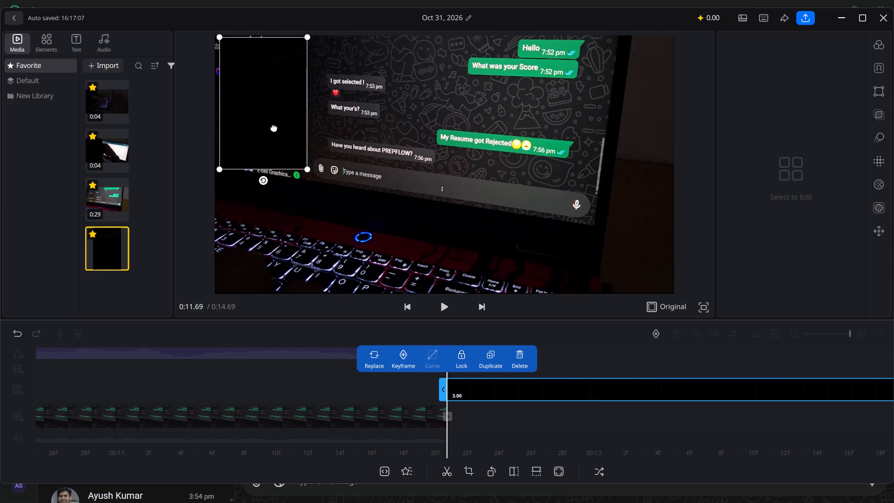
left_click_drag(274, 127, 271, 127)
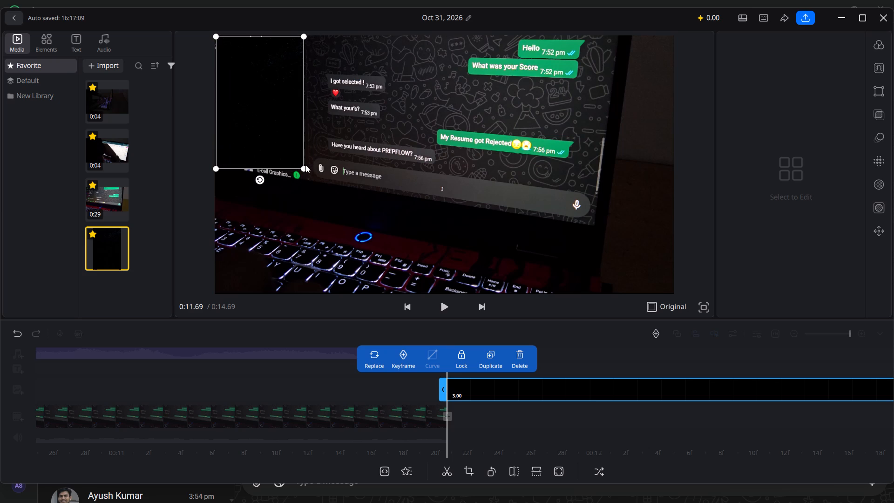
left_click_drag(304, 166, 310, 180)
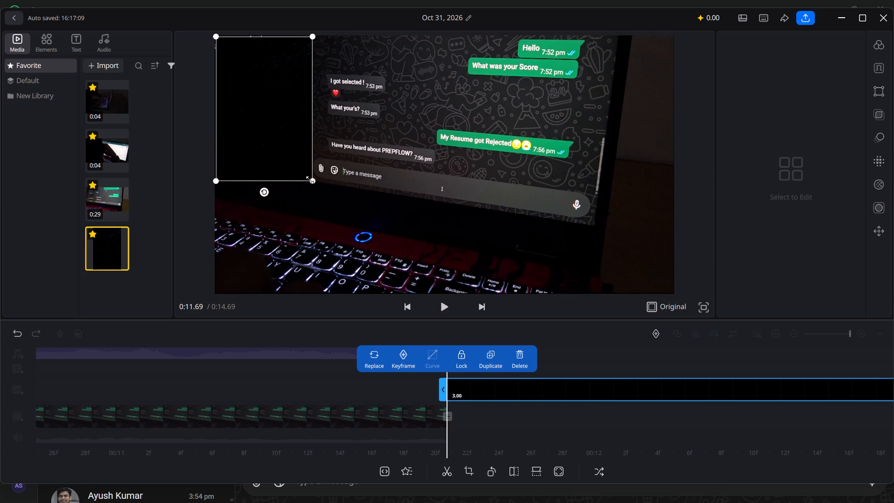
left_click(717, 232)
Move the black overlay clip earlier on the timeline so it starts where the chat footage begins, around 8 s 24f.
left_click_drag(561, 377, 579, 395)
left_click_drag(579, 395, 299, 418)
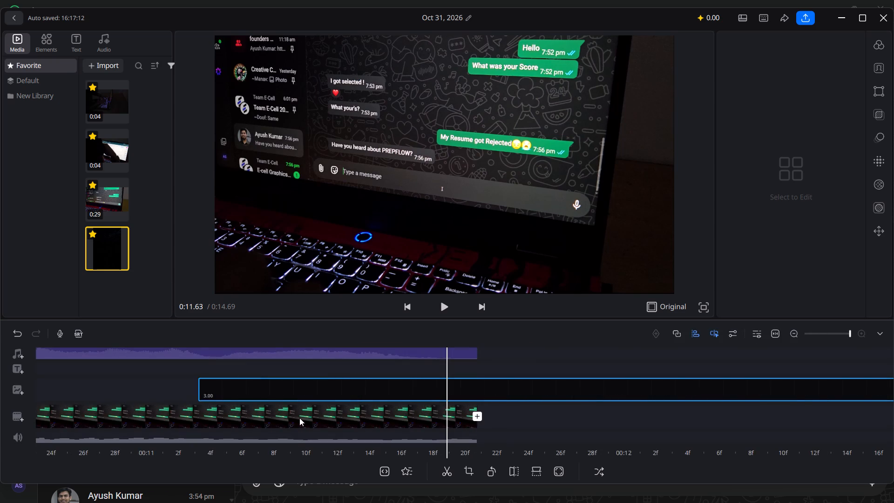
scroll(299, 418, "right", 20)
scroll(299, 418, "right", 9)
left_click_drag(566, 390, 305, 373)
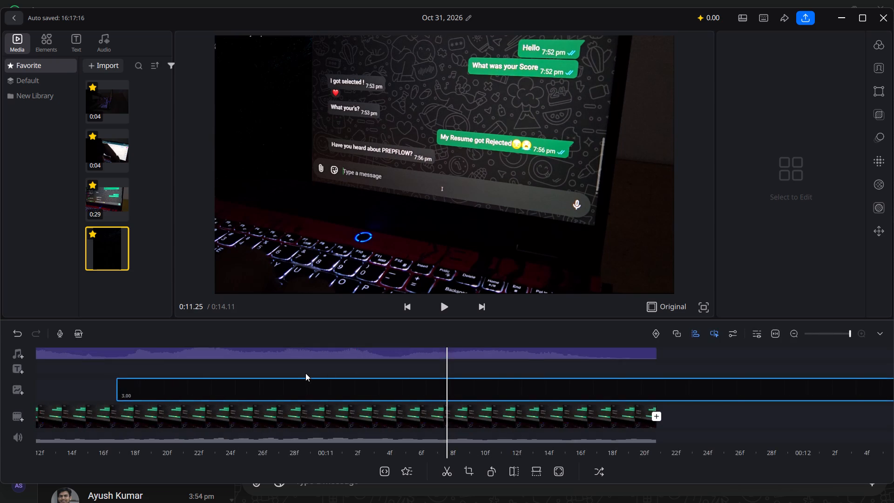
scroll(305, 373, "right", 8)
left_click_drag(558, 389, 433, 379)
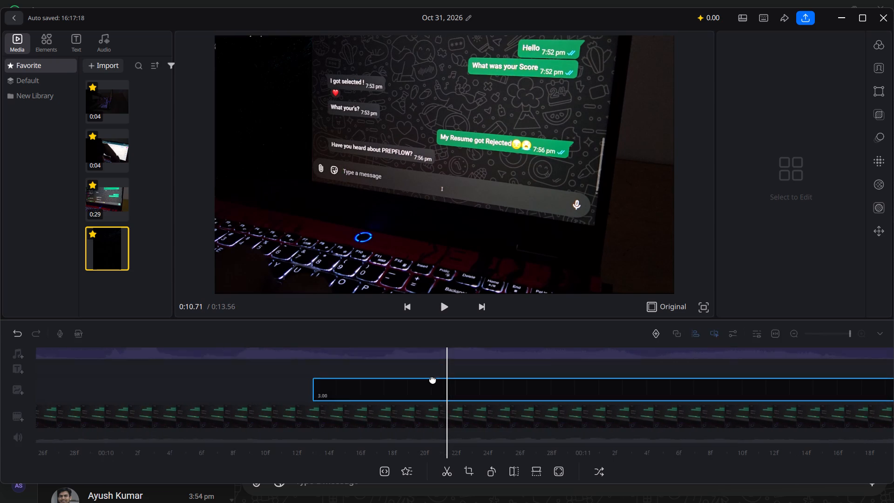
left_click_drag(433, 379, 218, 362)
scroll(218, 362, "right", 16)
scroll(218, 362, "right", 5)
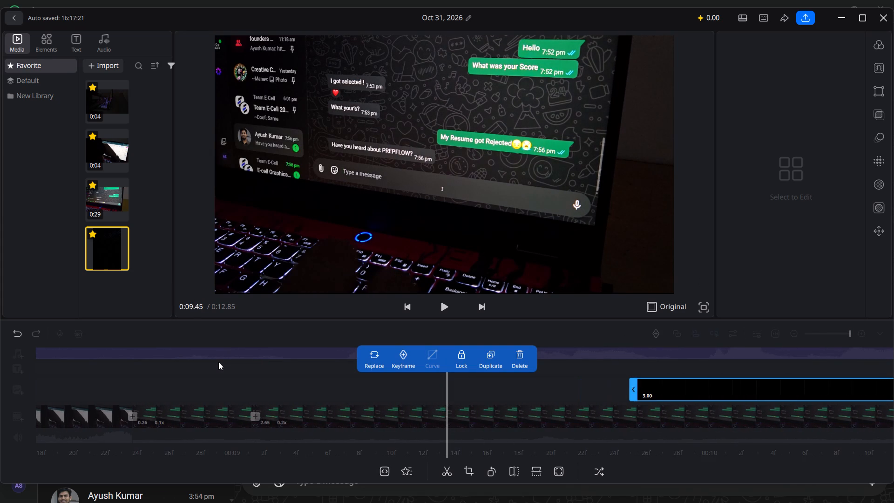
left_click_drag(675, 387, 177, 411)
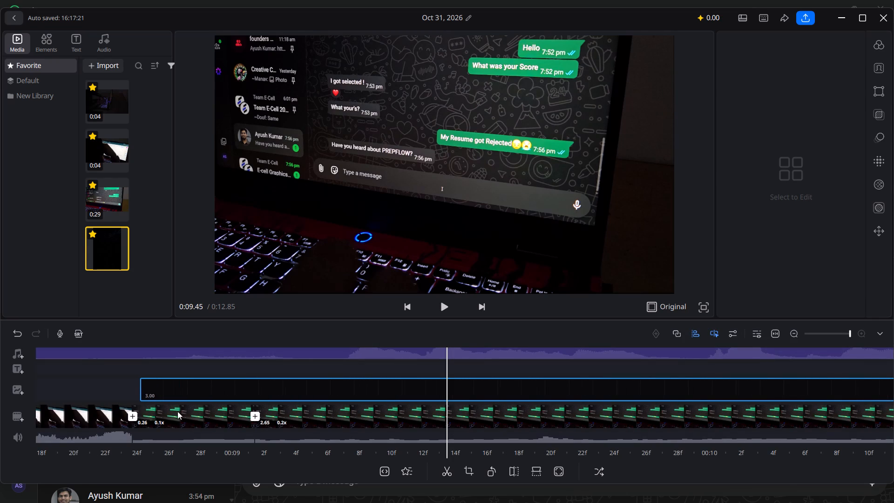
left_click_drag(177, 411, 173, 415)
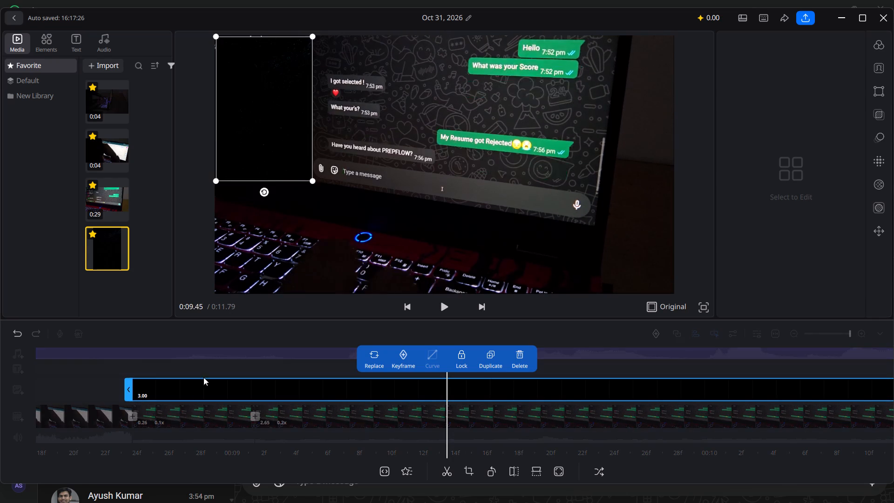
Play back the chat footage and the cut from the email clip to check the black overlay's coverage and timing.
scroll(194, 413, "right", 10)
left_click(438, 308)
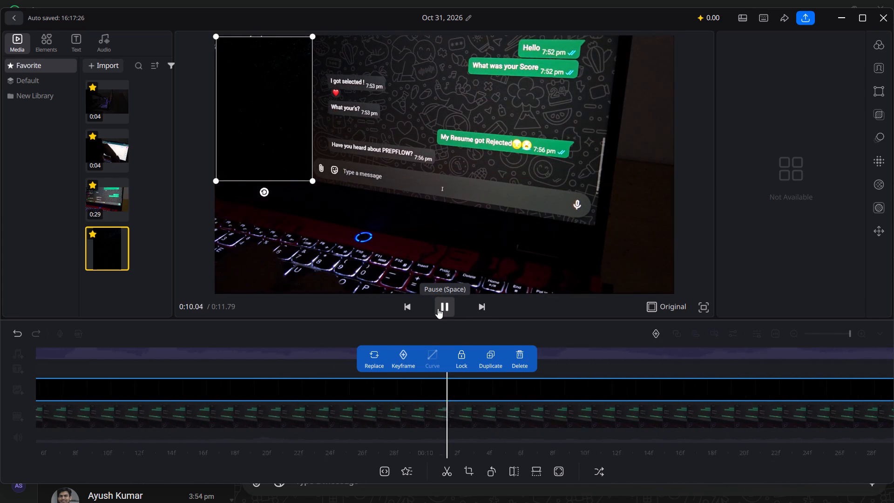
left_click(741, 154)
left_click(646, 173)
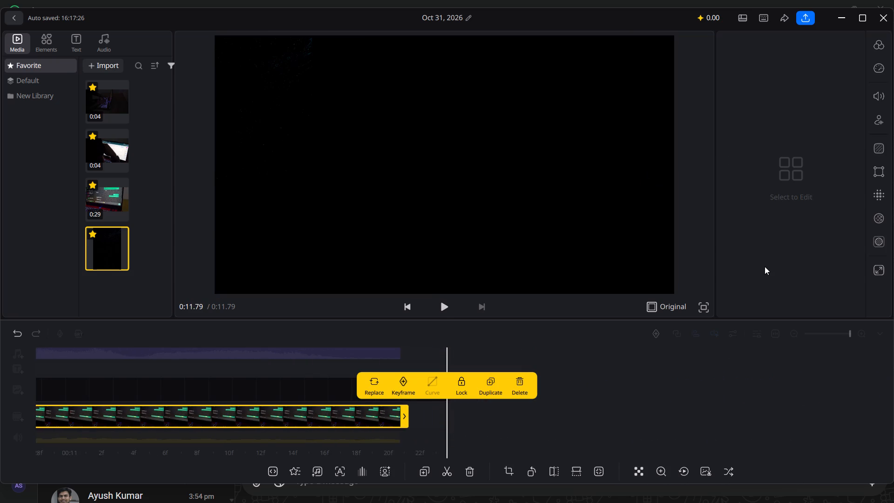
scroll(301, 421, "right", 19)
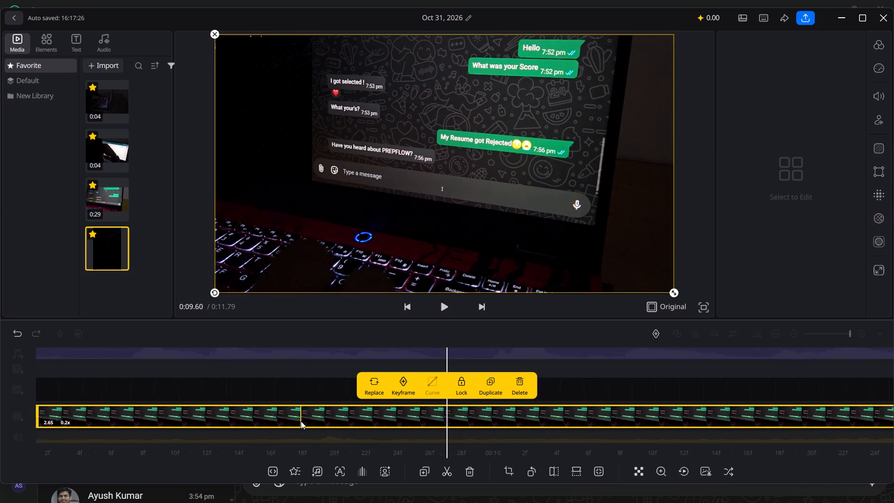
scroll(301, 421, "right", 7)
scroll(301, 421, "left", 5)
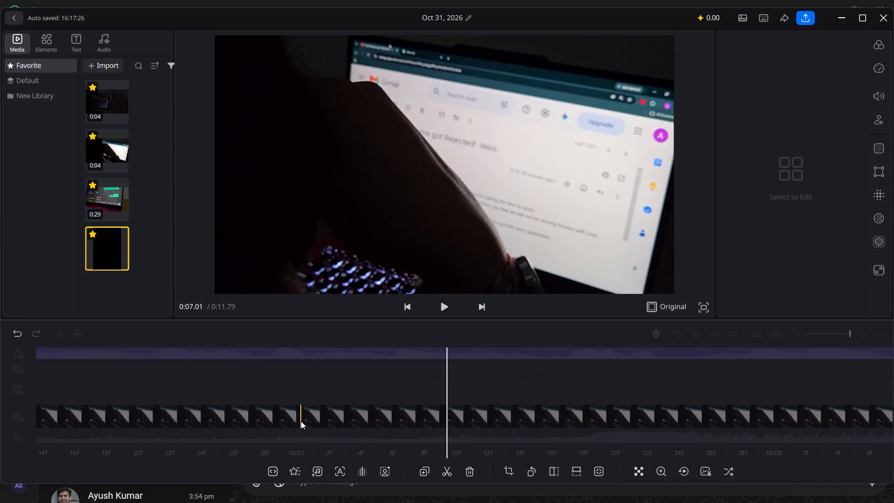
left_click(440, 313)
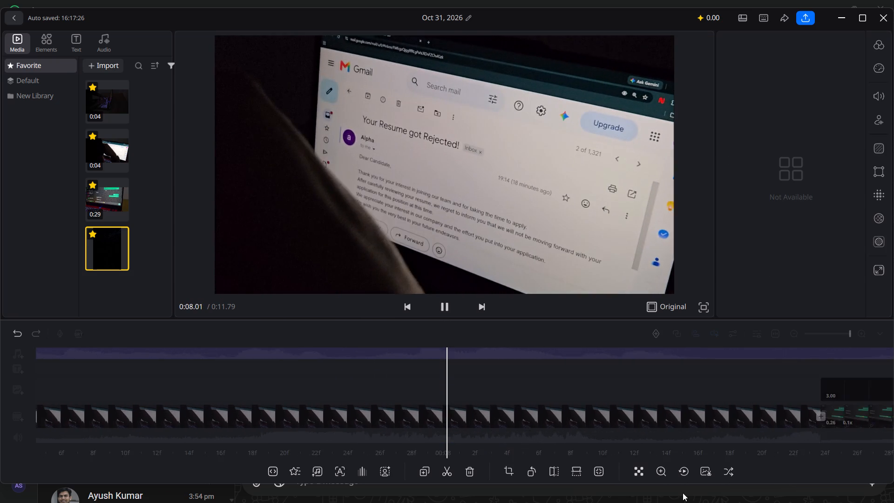